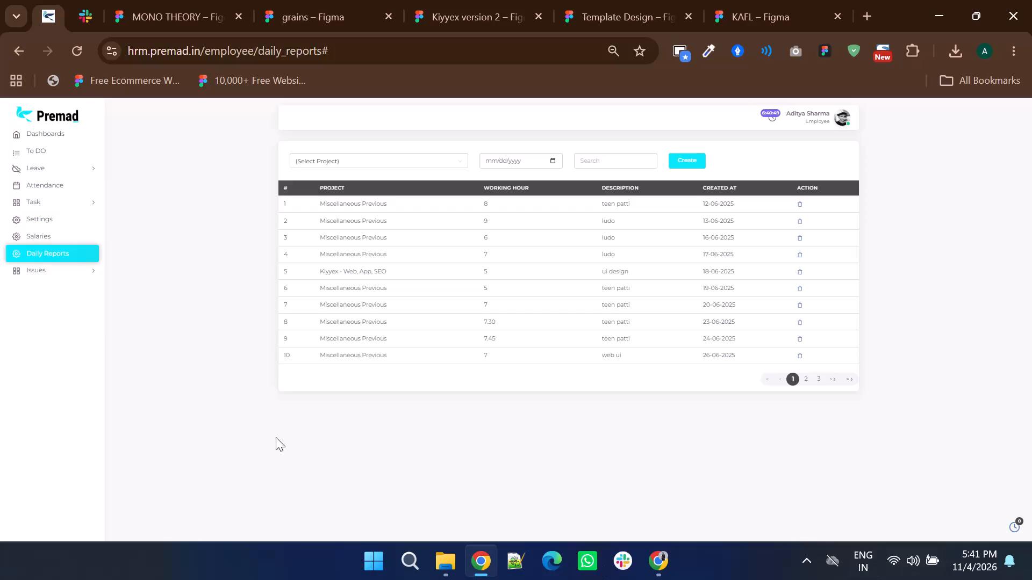
# Switch from the daily reports page to the Kiyyex version 2 design file.
pyautogui.click(68, 58)
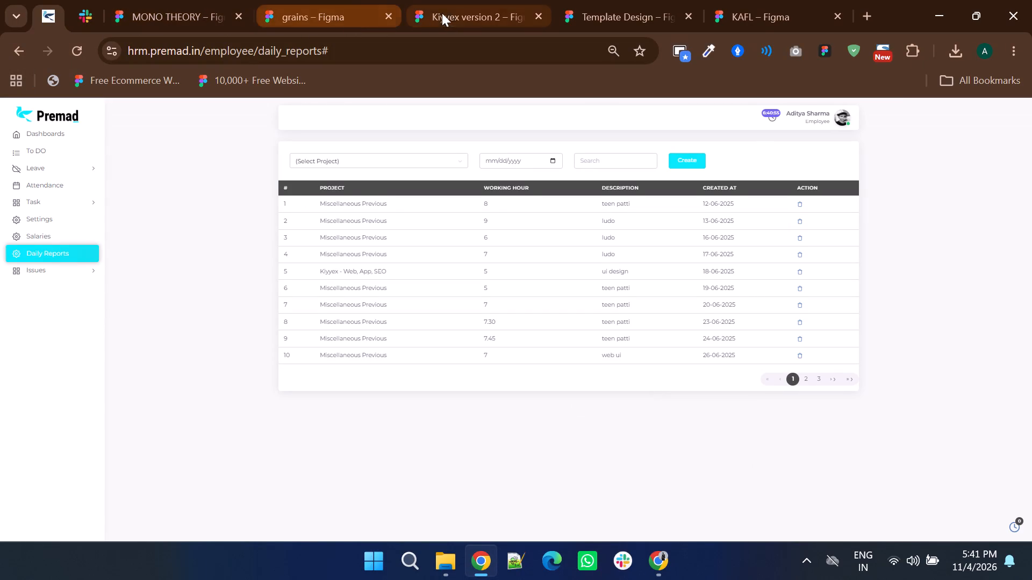
pyautogui.click(482, 16)
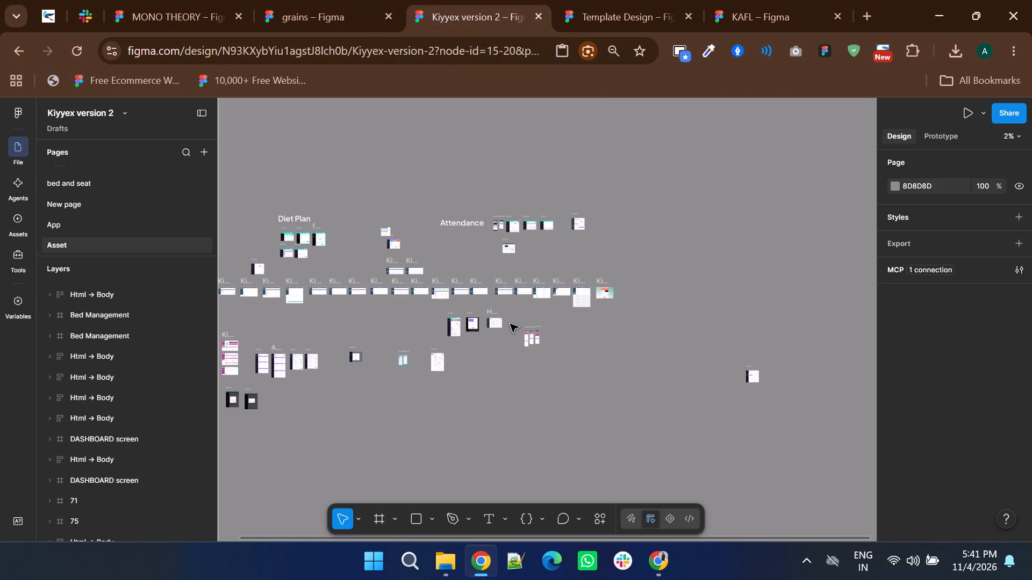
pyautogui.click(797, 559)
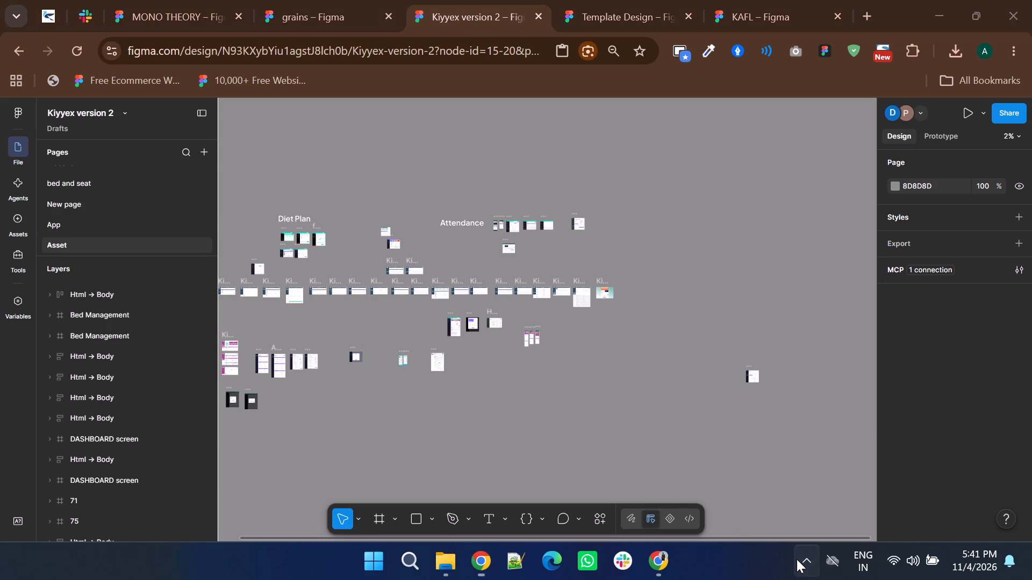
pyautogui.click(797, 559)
# Examine the dashboard screen design with its payments and new members sections on the Asset page.
pyautogui.keyDown('ctrl'); pyautogui.scroll(7, 454, 332); pyautogui.keyUp('ctrl')
pyautogui.scroll(2, 454, 332)
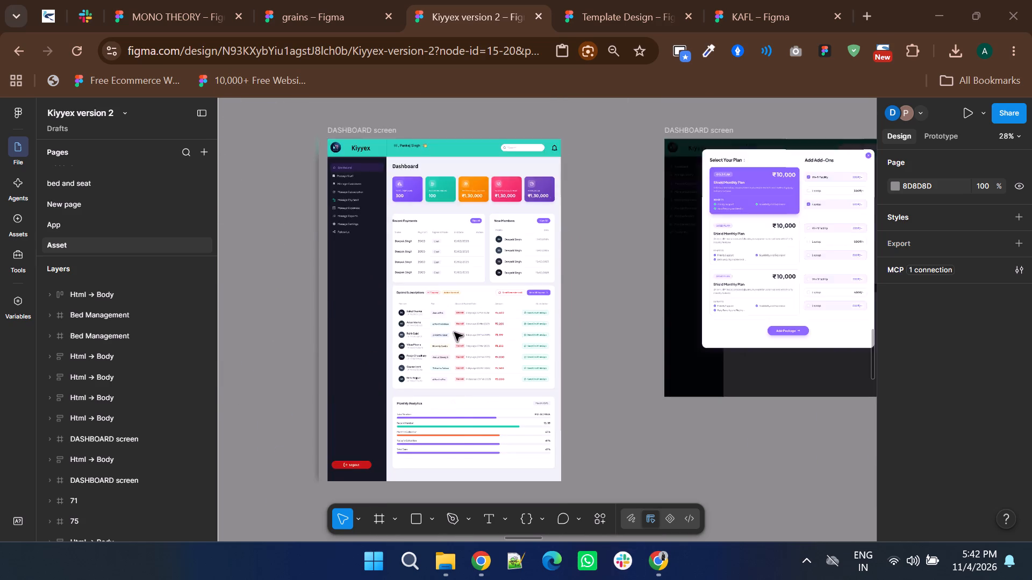
pyautogui.keyDown('ctrl'); pyautogui.scroll(4, 454, 332); pyautogui.keyUp('ctrl')
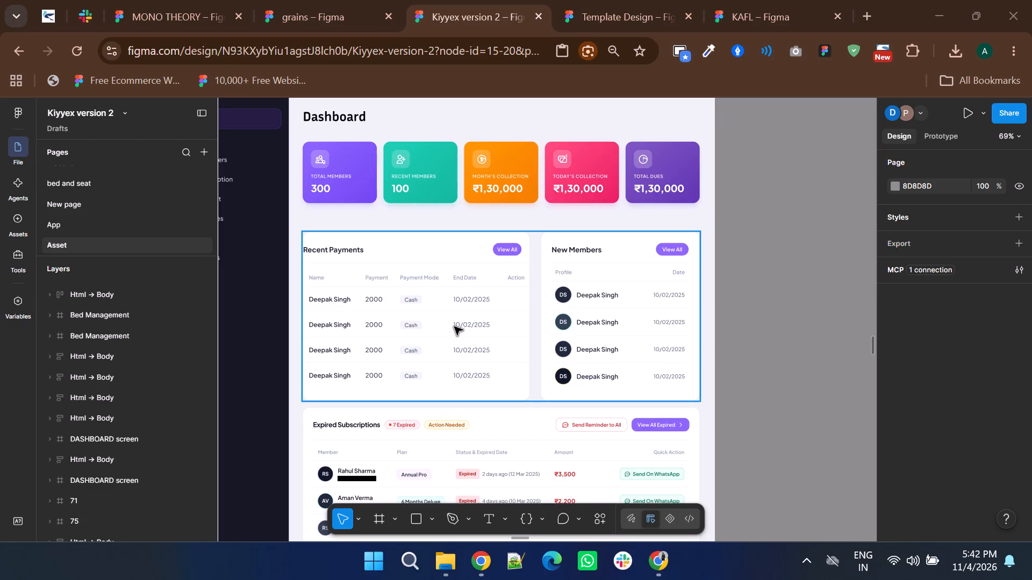
pyautogui.keyDown('ctrl'); pyautogui.scroll(-5, 421, 341); pyautogui.keyUp('ctrl')
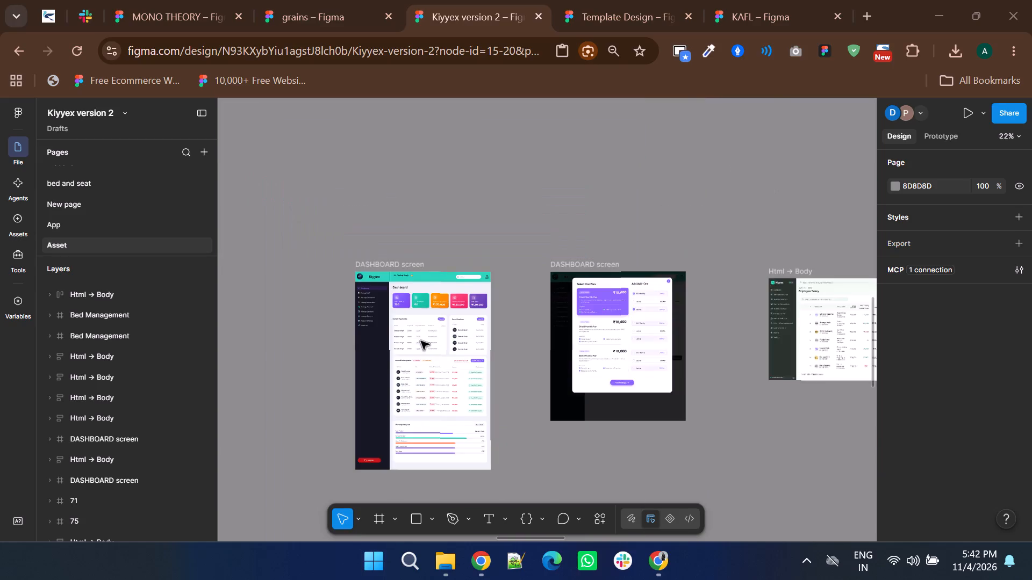
pyautogui.keyDown('ctrl'); pyautogui.scroll(-5, 421, 341); pyautogui.keyUp('ctrl')
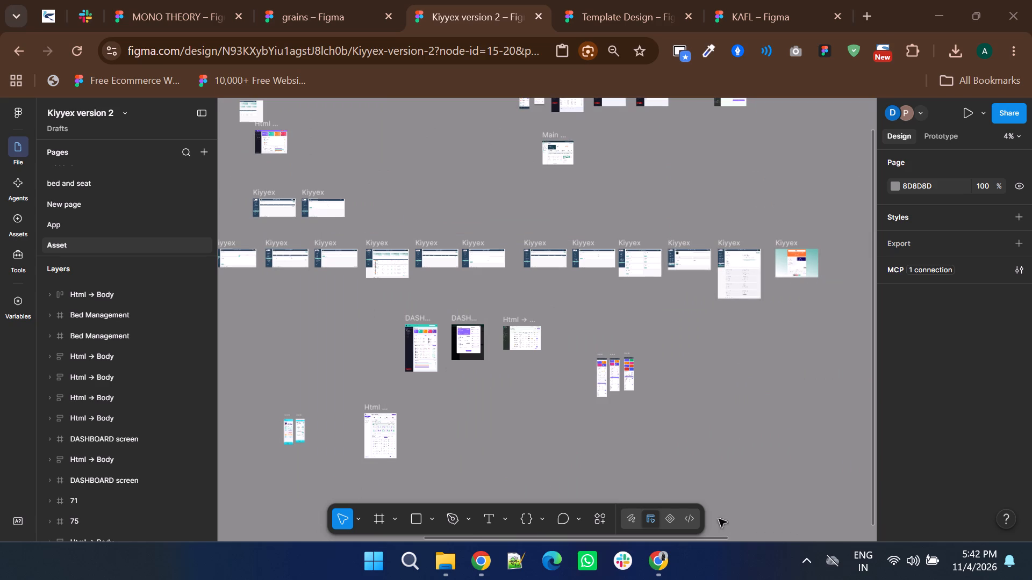
# Show the hidden background apps in the system tray.
pyautogui.click(804, 554)
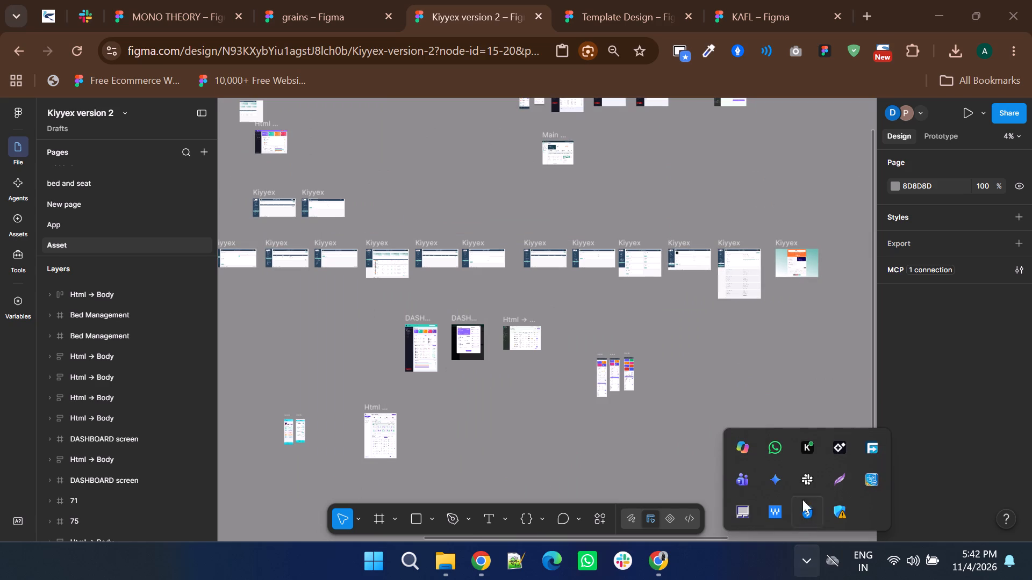
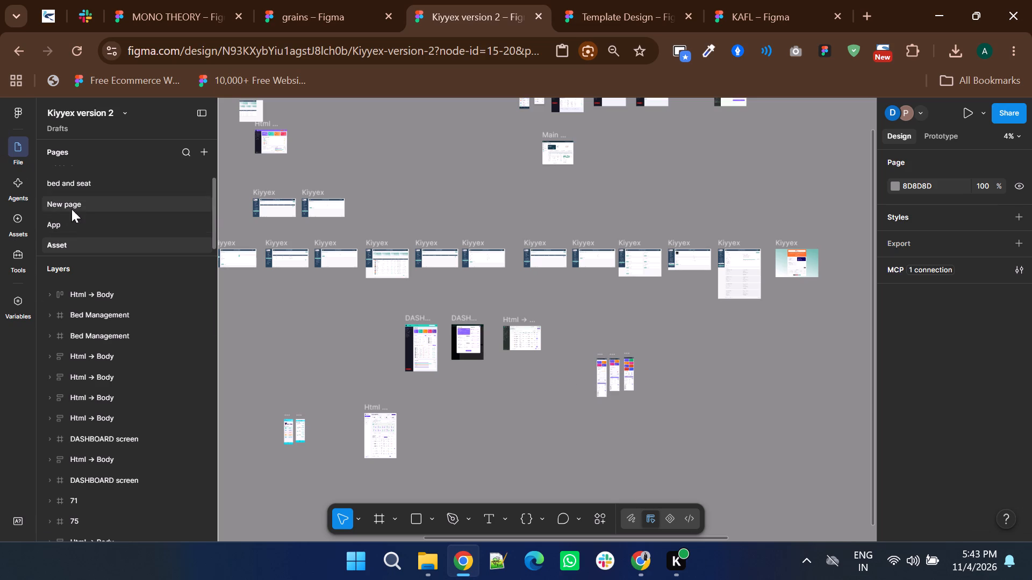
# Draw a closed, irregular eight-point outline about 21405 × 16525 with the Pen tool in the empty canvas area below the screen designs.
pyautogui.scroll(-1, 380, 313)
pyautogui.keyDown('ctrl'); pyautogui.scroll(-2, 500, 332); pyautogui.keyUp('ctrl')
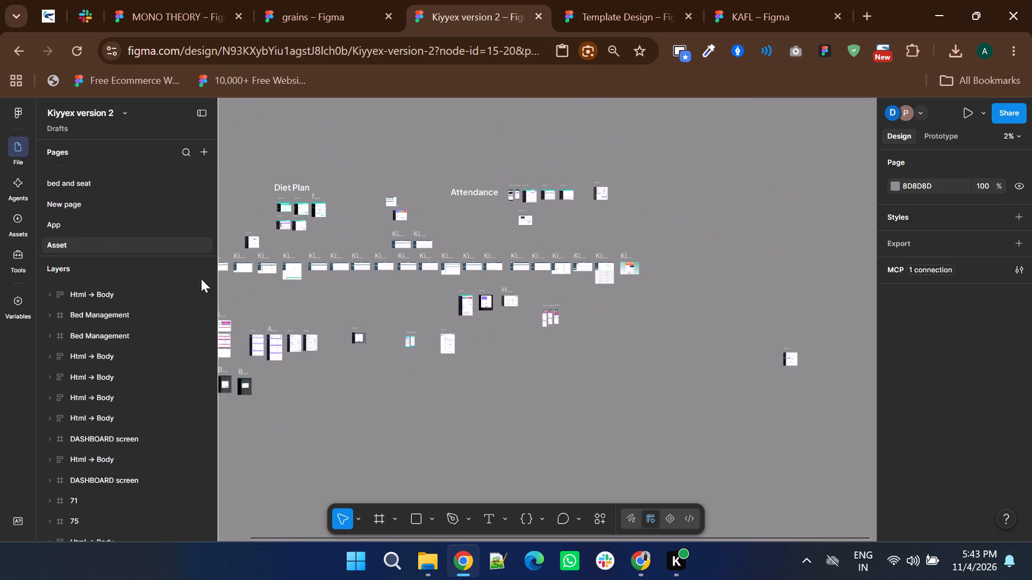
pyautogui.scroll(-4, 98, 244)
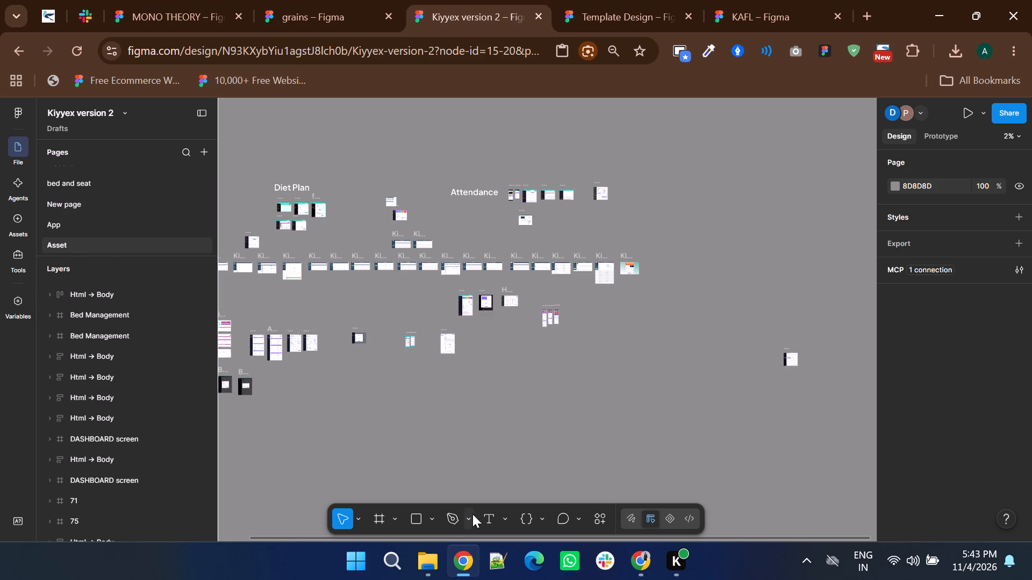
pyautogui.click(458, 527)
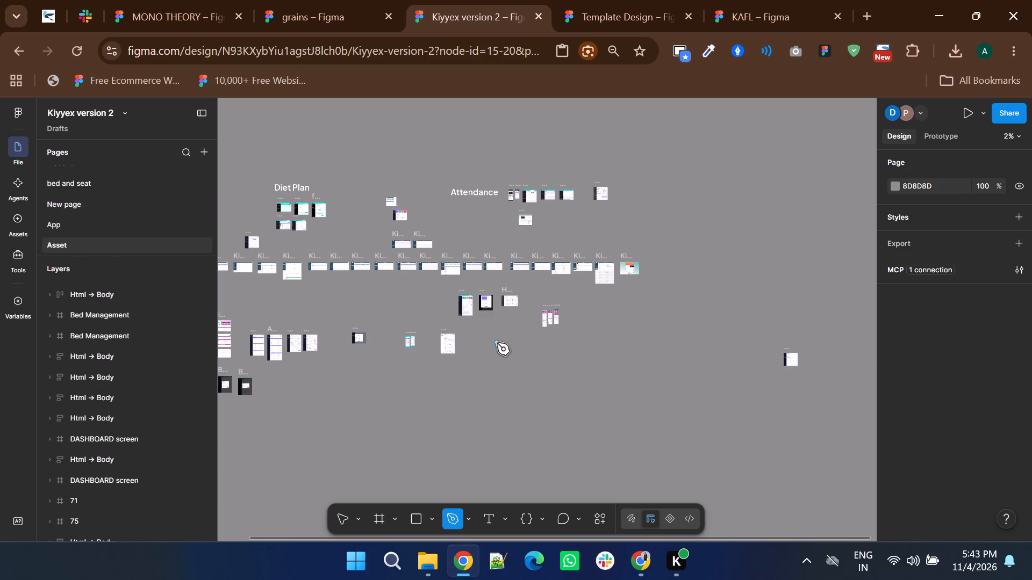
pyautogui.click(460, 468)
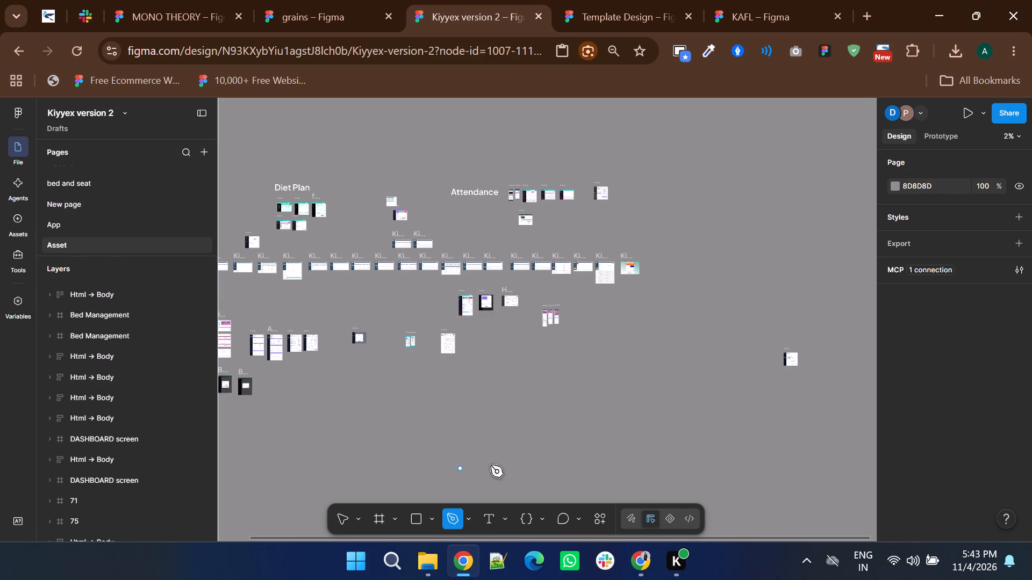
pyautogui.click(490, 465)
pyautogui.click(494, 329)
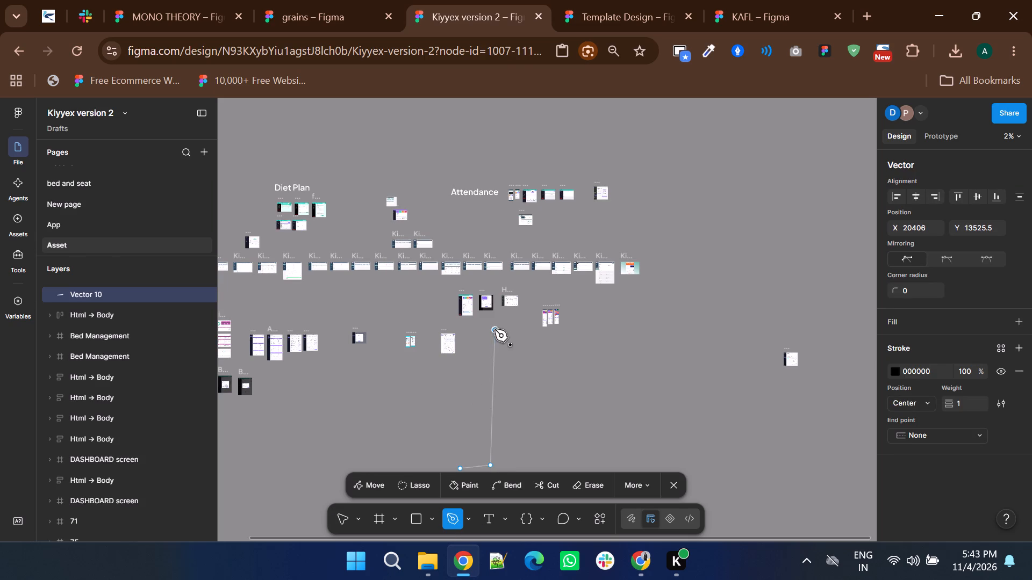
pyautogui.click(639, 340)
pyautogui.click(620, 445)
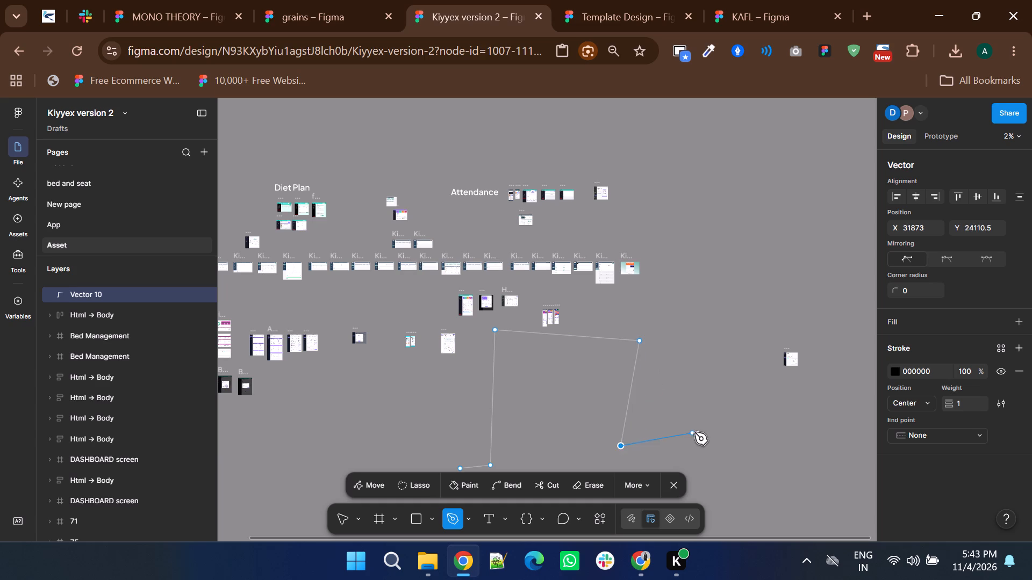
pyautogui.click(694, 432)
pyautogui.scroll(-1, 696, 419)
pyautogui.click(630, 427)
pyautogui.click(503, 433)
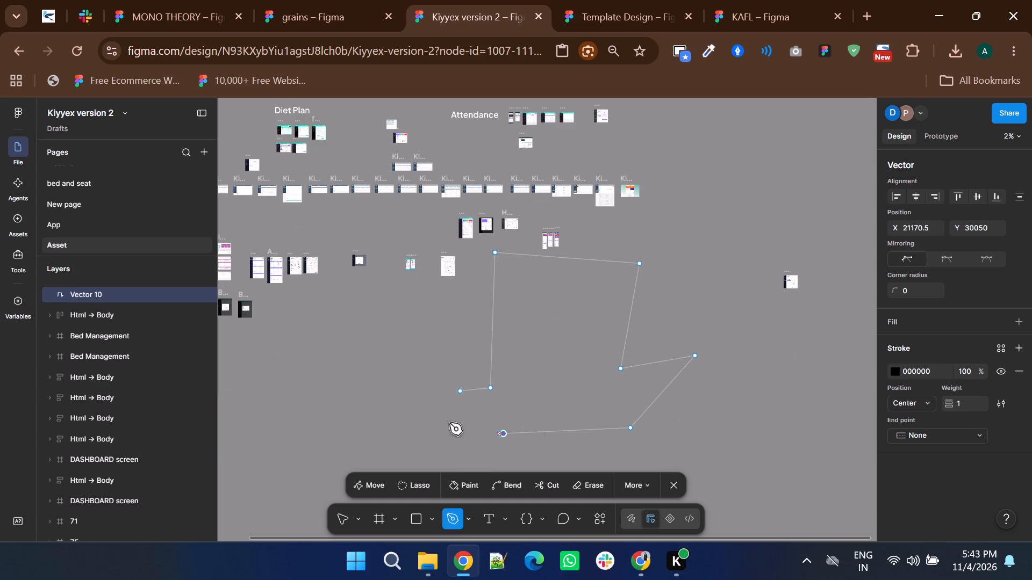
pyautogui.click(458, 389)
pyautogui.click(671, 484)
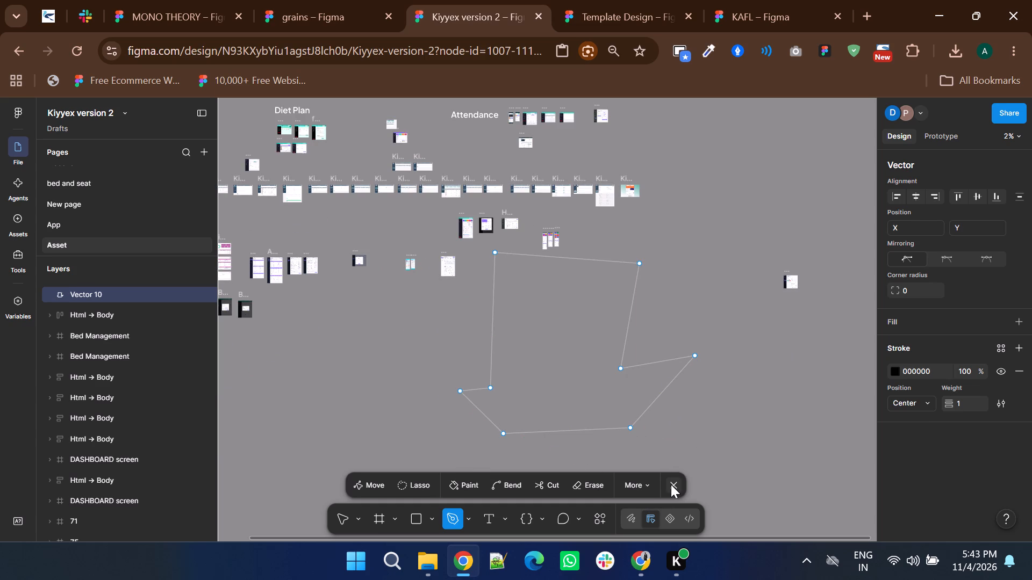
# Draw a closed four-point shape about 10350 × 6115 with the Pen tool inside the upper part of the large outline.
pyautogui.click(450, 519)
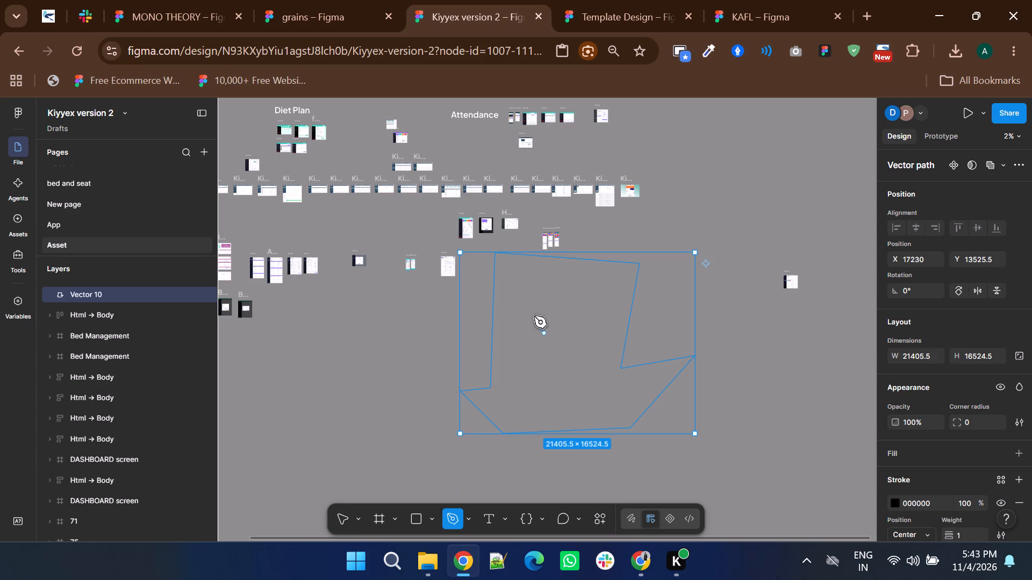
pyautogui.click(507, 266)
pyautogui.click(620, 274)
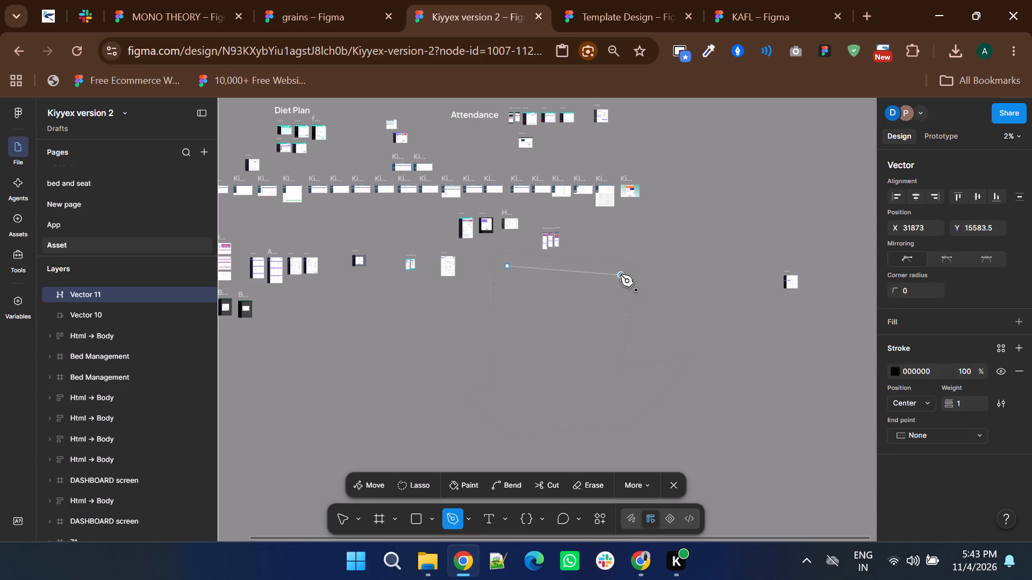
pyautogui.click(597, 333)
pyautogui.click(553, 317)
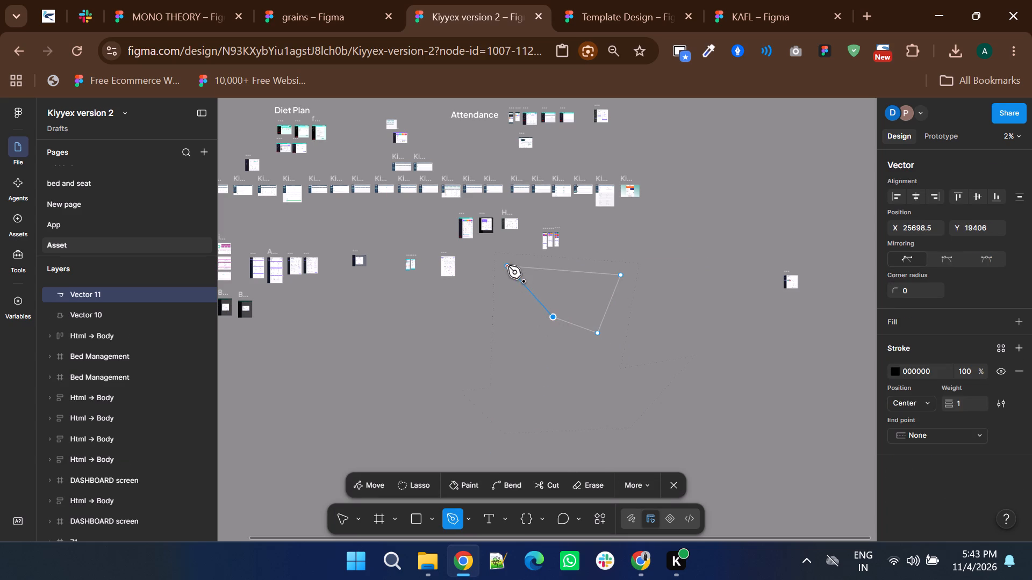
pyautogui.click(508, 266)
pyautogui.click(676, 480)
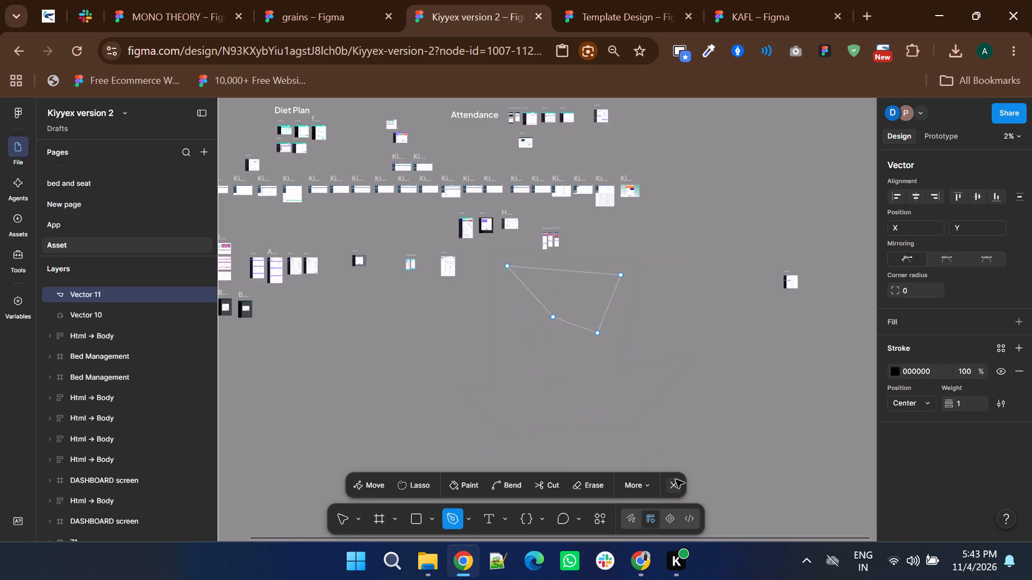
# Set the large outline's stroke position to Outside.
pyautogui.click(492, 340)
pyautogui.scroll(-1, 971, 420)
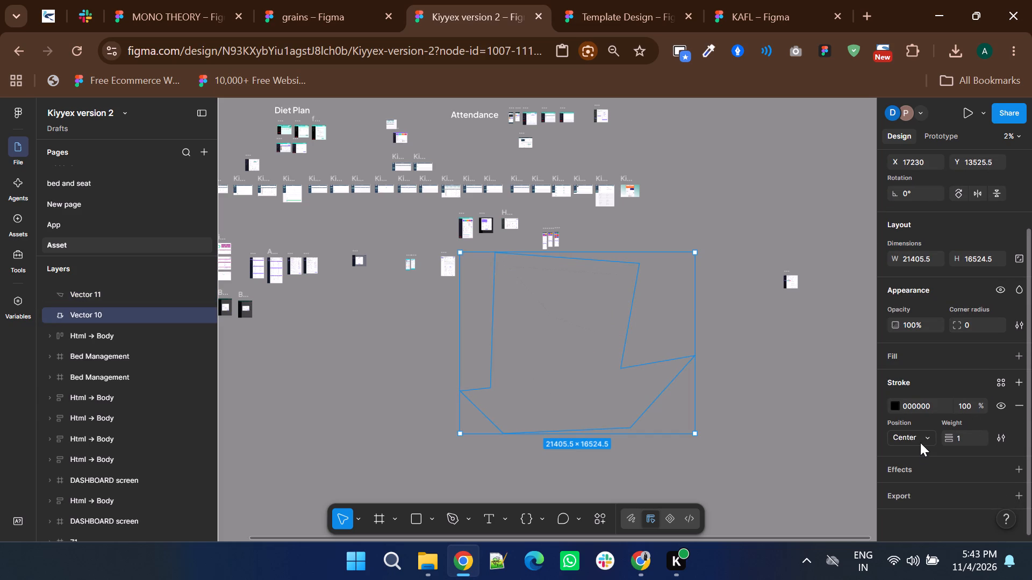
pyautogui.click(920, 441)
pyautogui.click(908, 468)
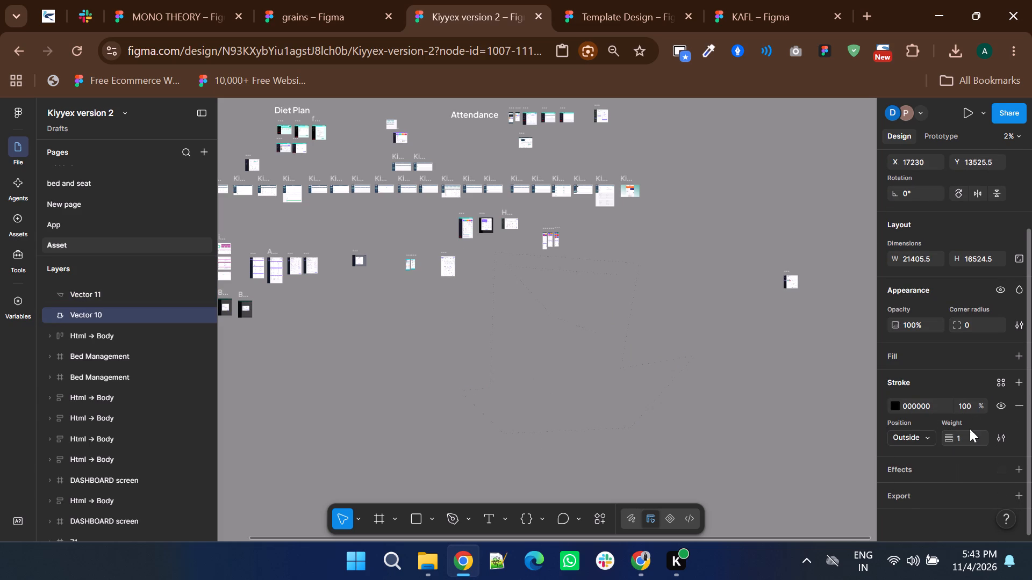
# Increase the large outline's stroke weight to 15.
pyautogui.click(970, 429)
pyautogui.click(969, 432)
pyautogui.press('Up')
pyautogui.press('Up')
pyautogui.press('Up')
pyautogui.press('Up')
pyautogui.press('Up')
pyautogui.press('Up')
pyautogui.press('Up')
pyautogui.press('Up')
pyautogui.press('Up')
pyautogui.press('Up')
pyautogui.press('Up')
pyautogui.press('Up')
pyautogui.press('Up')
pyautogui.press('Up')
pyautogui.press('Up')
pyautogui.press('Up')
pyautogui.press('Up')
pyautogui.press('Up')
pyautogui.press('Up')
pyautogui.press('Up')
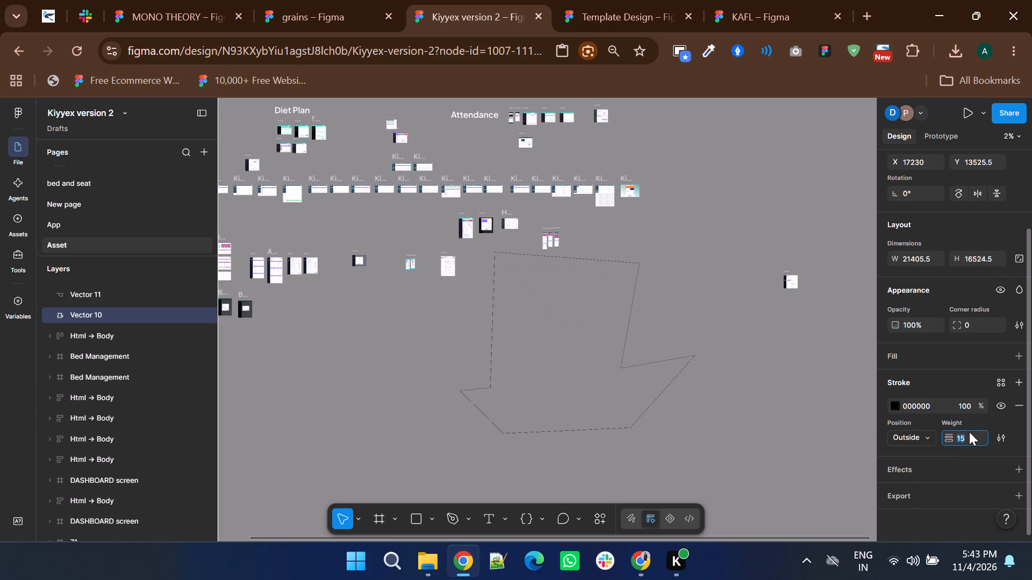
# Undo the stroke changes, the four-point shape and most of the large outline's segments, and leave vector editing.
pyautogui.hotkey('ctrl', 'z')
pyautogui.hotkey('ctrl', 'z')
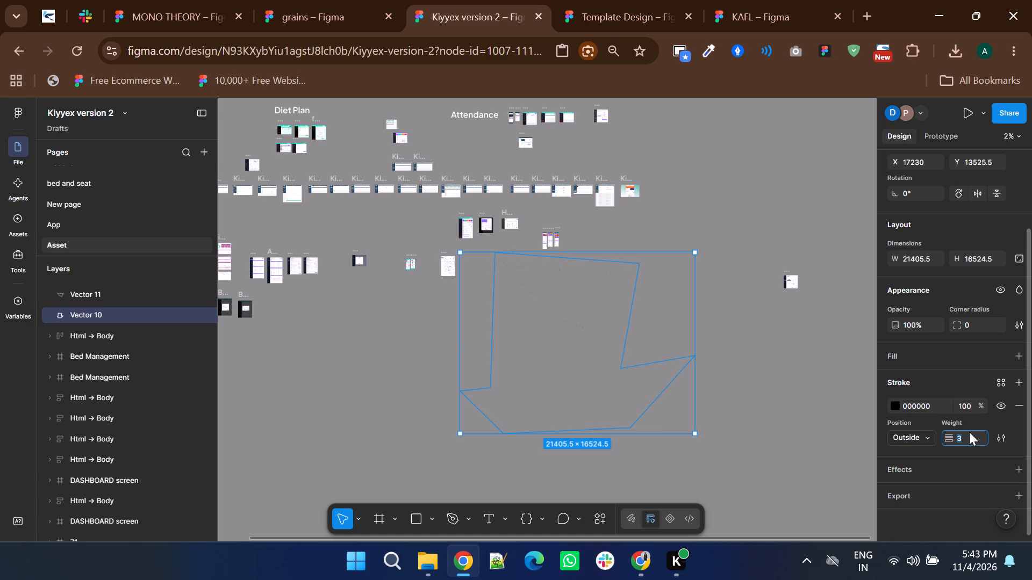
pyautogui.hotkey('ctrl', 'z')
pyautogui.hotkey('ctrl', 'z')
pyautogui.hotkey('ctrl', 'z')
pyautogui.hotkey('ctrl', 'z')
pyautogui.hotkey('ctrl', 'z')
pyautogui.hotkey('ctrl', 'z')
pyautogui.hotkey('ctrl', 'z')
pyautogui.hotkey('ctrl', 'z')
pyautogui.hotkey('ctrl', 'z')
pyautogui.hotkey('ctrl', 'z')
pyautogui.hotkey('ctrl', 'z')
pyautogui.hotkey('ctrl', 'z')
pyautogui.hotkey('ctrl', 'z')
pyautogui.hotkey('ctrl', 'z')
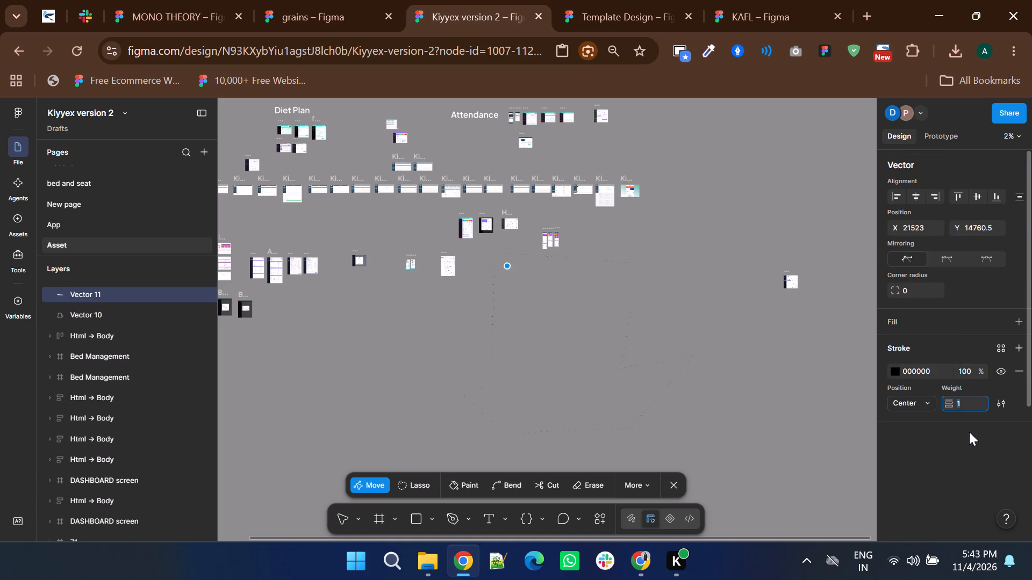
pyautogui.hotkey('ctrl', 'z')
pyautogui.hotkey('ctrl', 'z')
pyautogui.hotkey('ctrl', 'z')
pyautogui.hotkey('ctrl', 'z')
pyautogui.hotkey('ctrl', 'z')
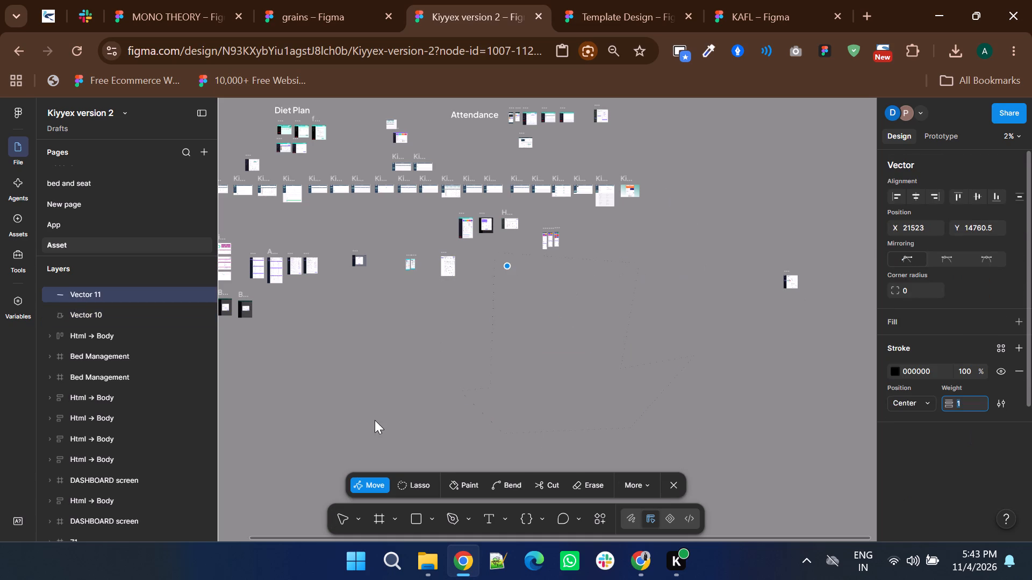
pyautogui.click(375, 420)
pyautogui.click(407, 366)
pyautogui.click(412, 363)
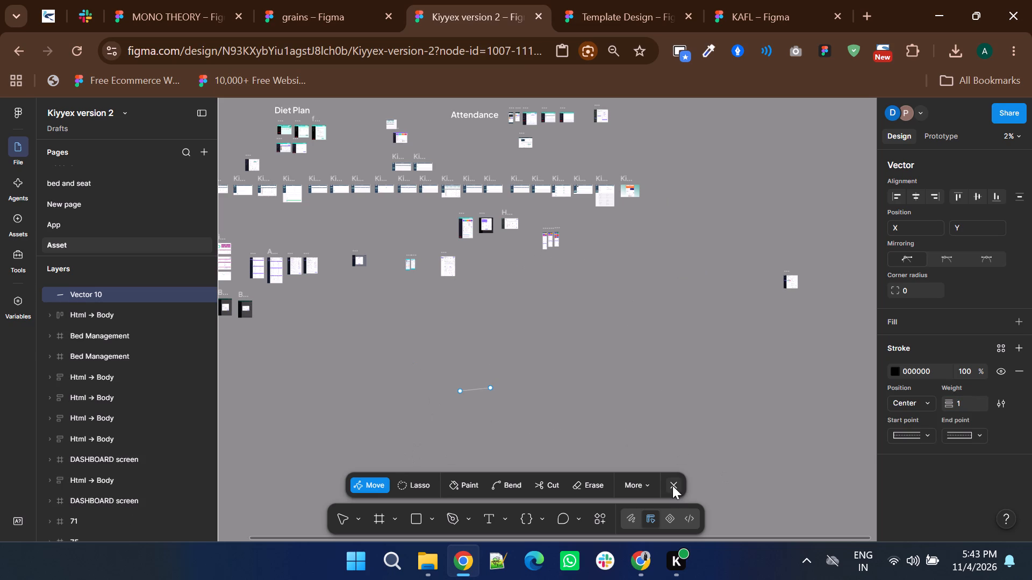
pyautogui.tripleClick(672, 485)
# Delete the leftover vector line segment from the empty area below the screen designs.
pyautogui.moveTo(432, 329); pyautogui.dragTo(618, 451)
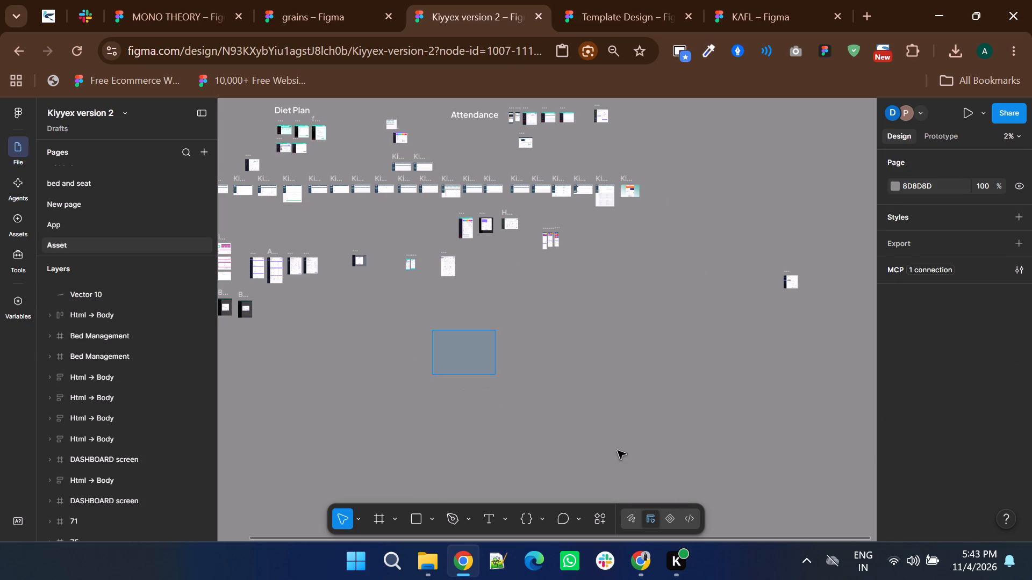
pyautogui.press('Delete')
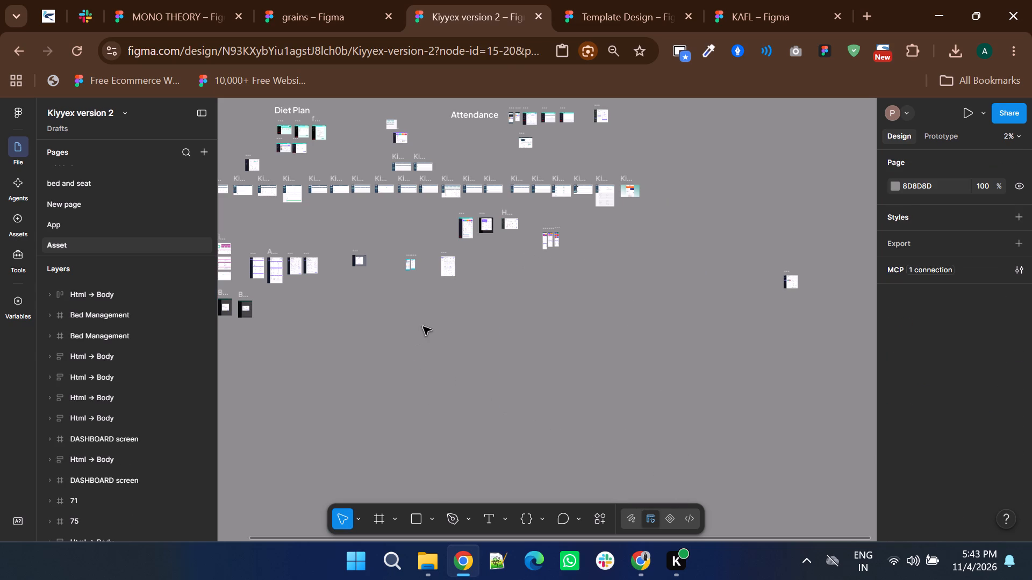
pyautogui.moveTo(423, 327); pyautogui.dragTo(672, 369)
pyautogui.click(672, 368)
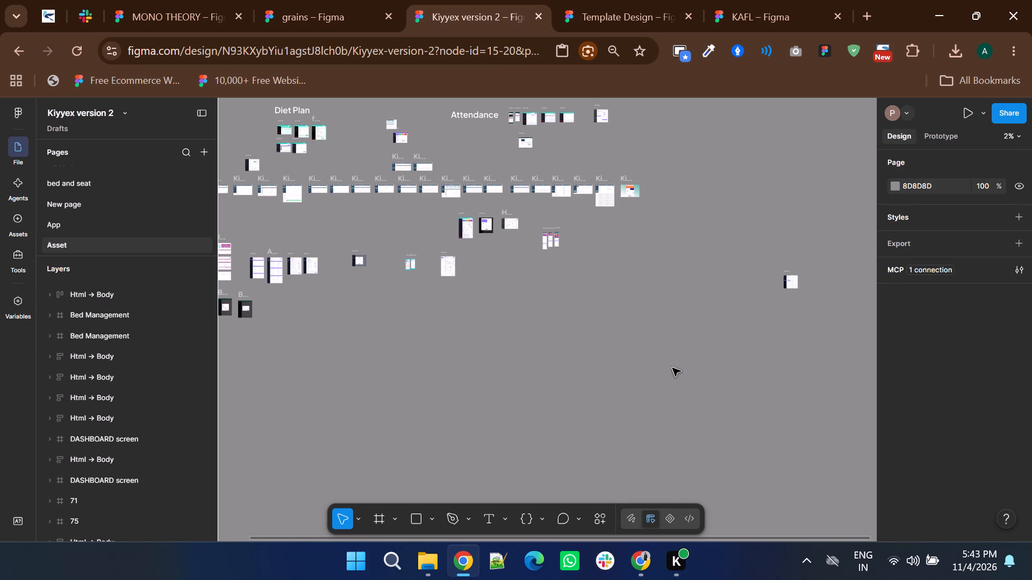
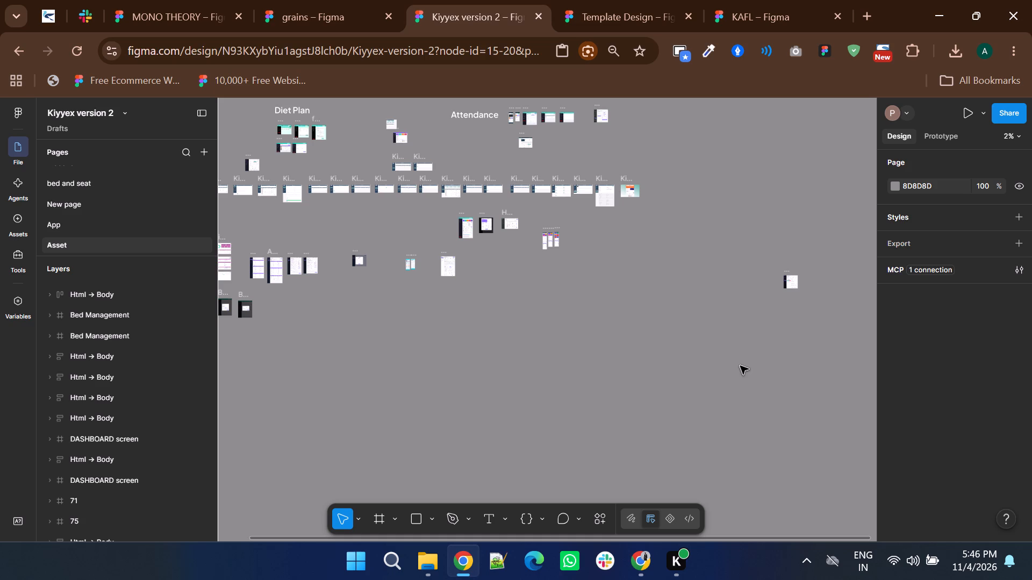
# Examine the Library Dashboard screen design, including its seat allocations table and header with seat statistic cards.
pyautogui.keyDown('ctrl'); pyautogui.scroll(7, 450, 257); pyautogui.keyUp('ctrl')
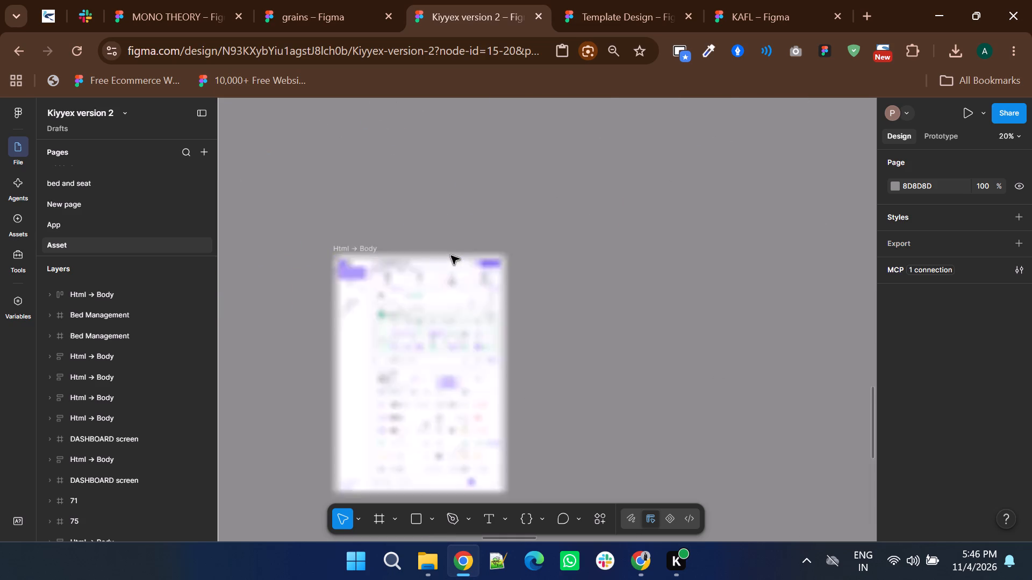
pyautogui.keyDown('ctrl'); pyautogui.scroll(-7, 457, 262); pyautogui.keyUp('ctrl')
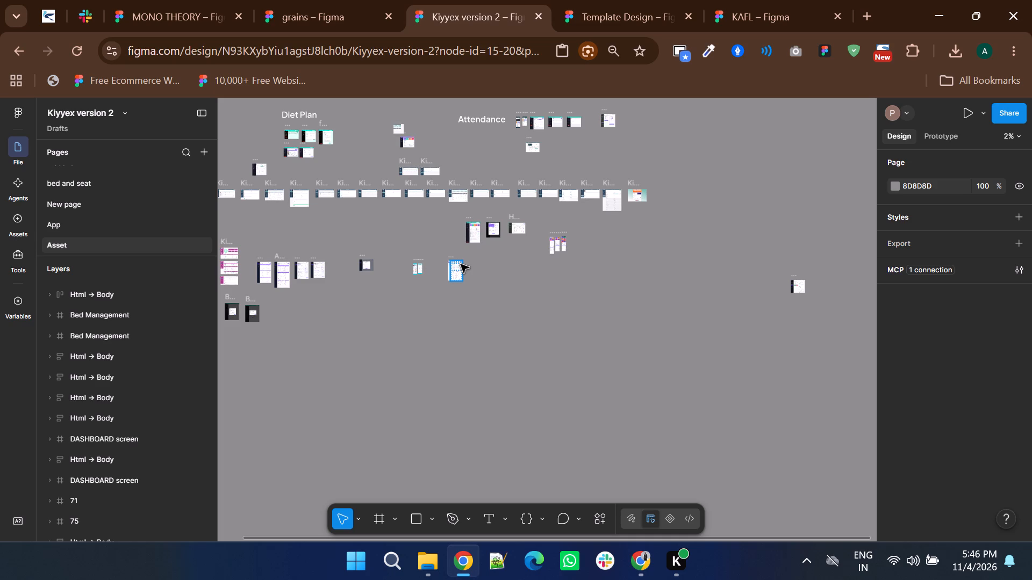
pyautogui.keyDown('ctrl'); pyautogui.scroll(8, 445, 274); pyautogui.keyUp('ctrl')
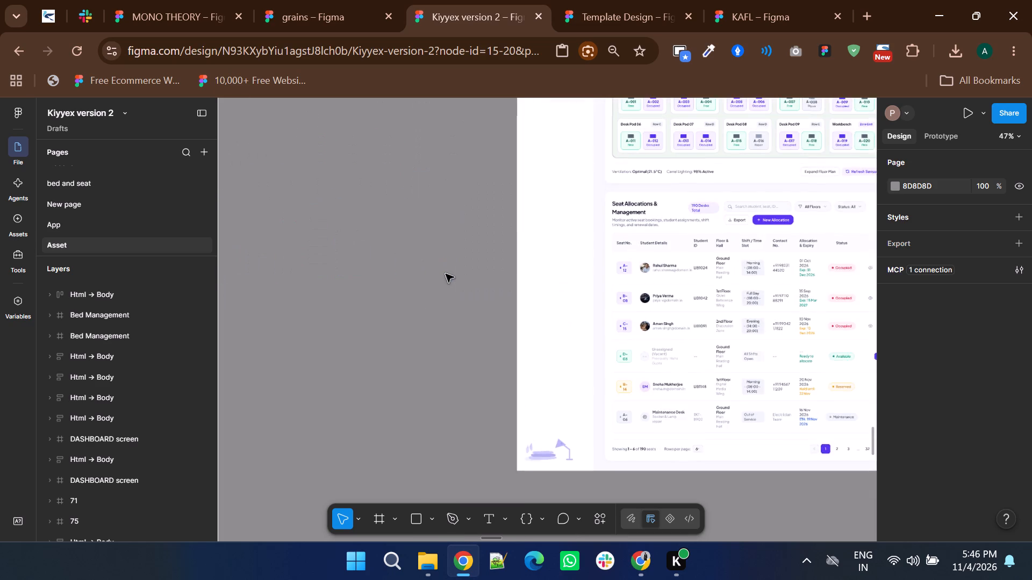
pyautogui.keyDown('shift'); pyautogui.scroll(-4, 446, 274); pyautogui.keyUp('shift')
pyautogui.keyDown('ctrl'); pyautogui.scroll(-2, 647, 332); pyautogui.keyUp('ctrl')
pyautogui.keyDown('ctrl'); pyautogui.scroll(4, 530, 278); pyautogui.keyUp('ctrl')
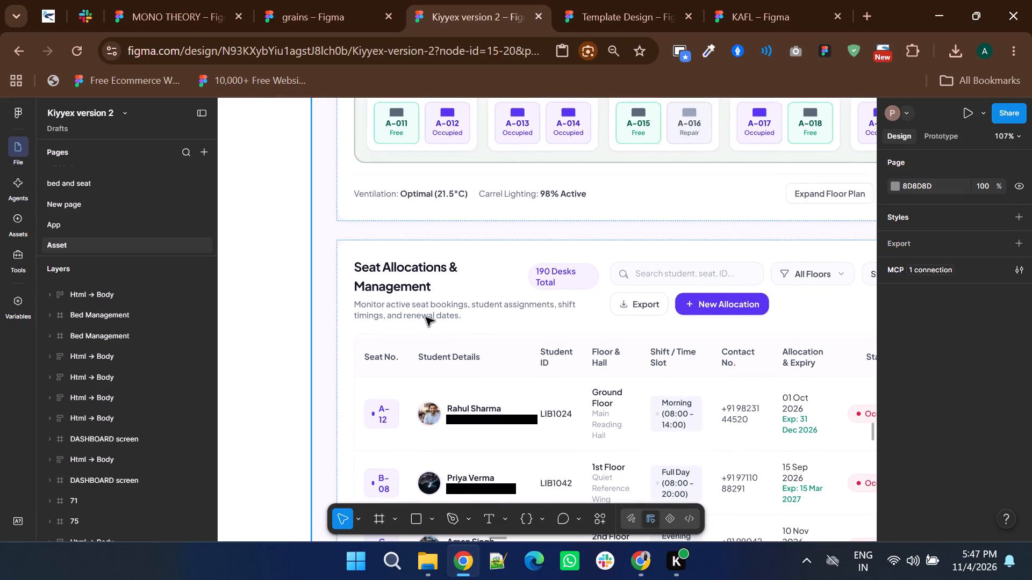
pyautogui.scroll(-2, 426, 317)
pyautogui.keyDown('ctrl'); pyautogui.scroll(-3, 426, 317); pyautogui.keyUp('ctrl')
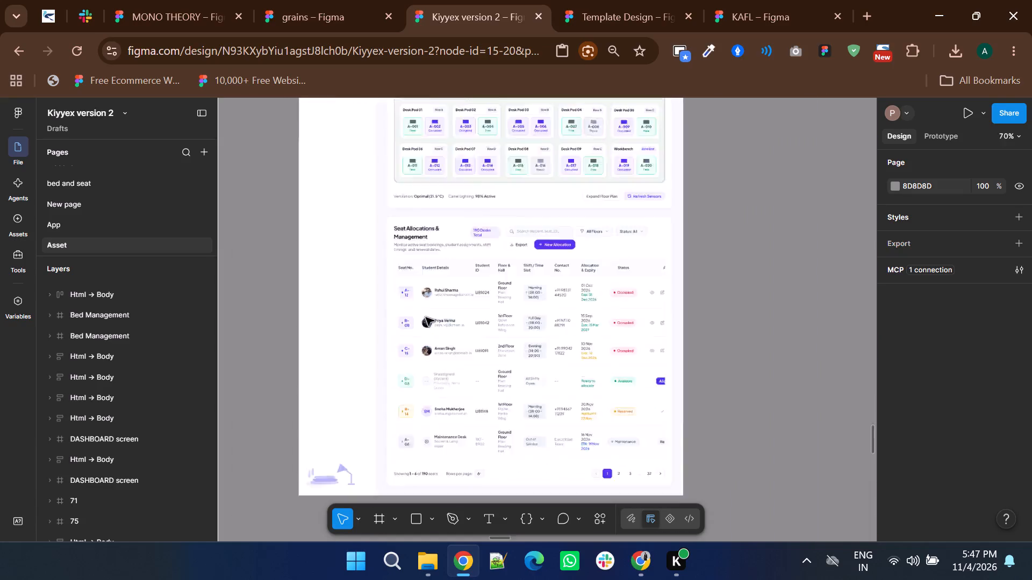
pyautogui.keyDown('ctrl'); pyautogui.scroll(-1, 426, 317); pyautogui.keyUp('ctrl')
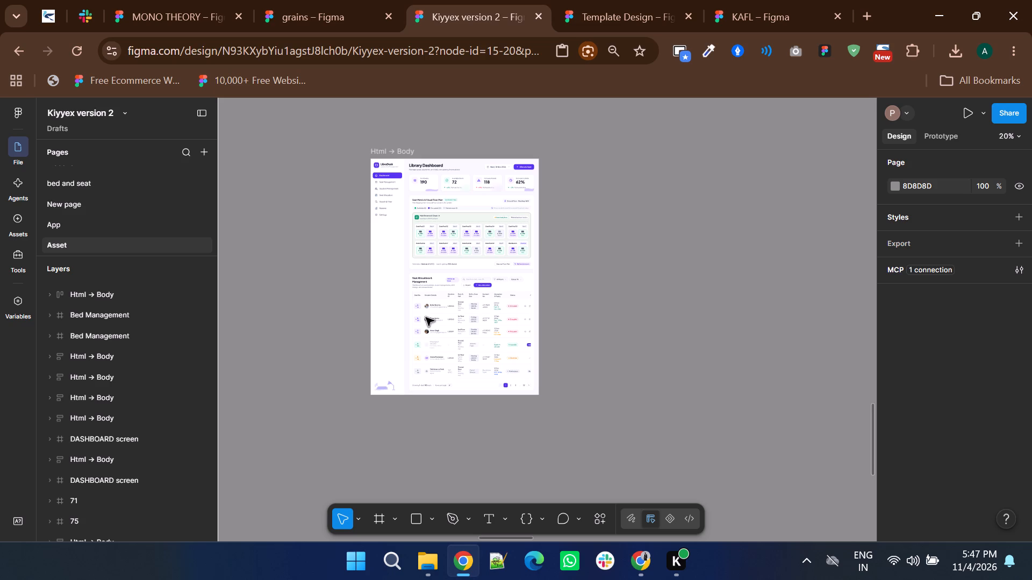
pyautogui.keyDown('ctrl'); pyautogui.scroll(4, 417, 168); pyautogui.keyUp('ctrl')
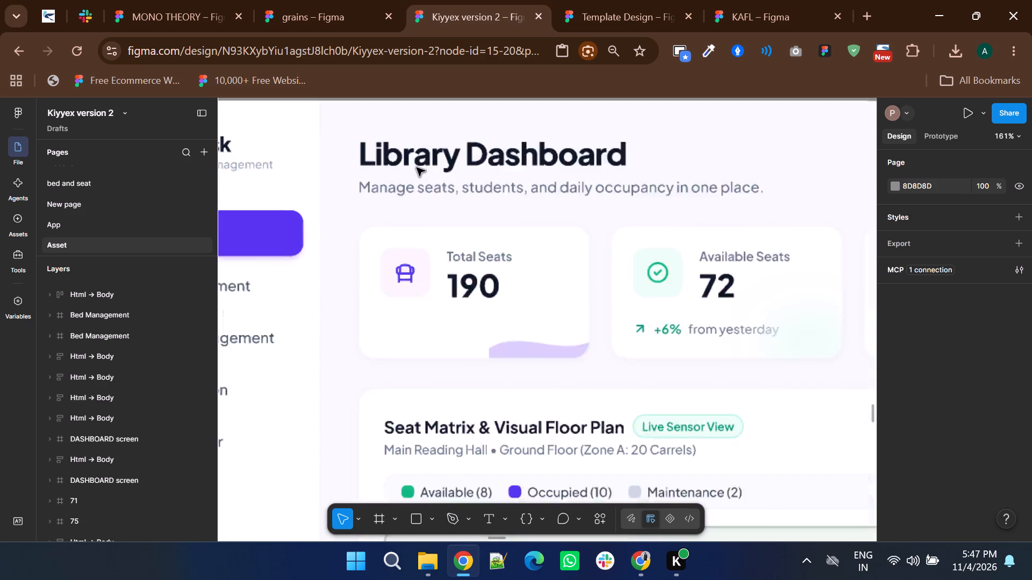
pyautogui.keyDown('ctrl'); pyautogui.scroll(2, 417, 168); pyautogui.keyUp('ctrl')
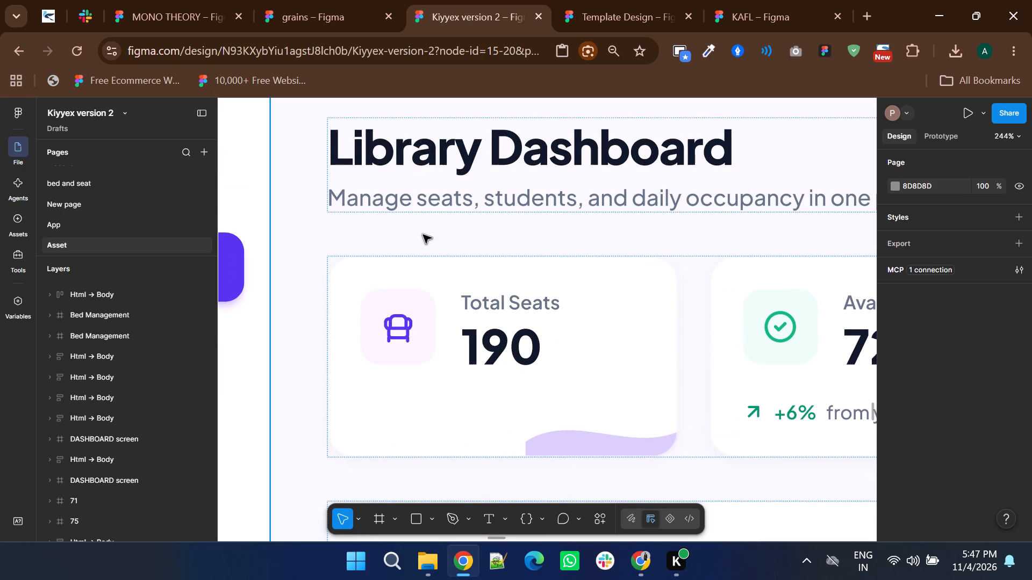
pyautogui.keyDown('ctrl'); pyautogui.scroll(-10, 423, 235); pyautogui.keyUp('ctrl')
pyautogui.keyDown('ctrl'); pyautogui.scroll(-3, 520, 315); pyautogui.keyUp('ctrl')
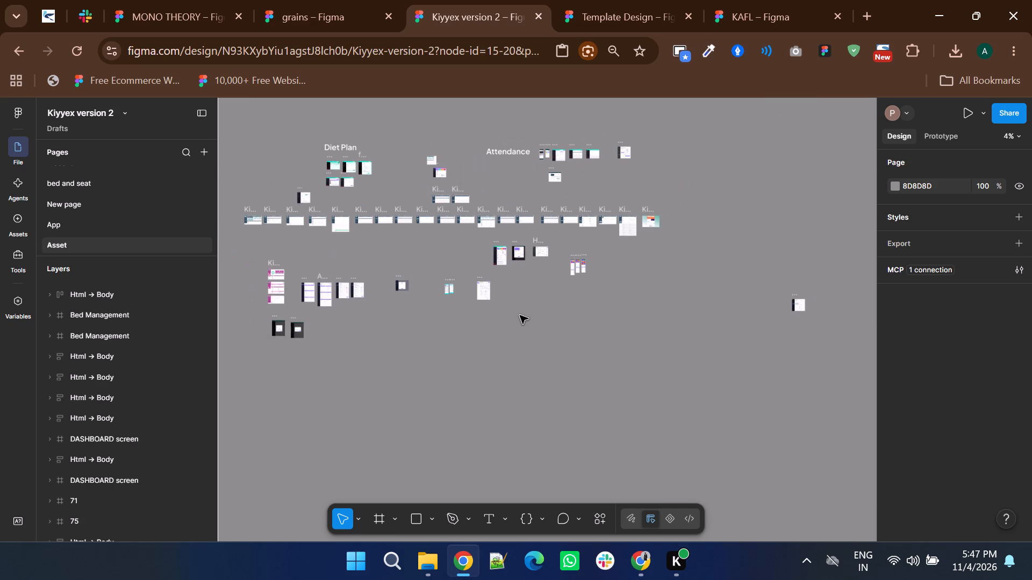
# With the Pen tool, start an outline in the empty canvas beside the Library Dashboard: short ledge, tall block, then a segment extending right.
pyautogui.keyDown('ctrl'); pyautogui.scroll(-7, 520, 315); pyautogui.keyUp('ctrl')
pyautogui.keyDown('ctrl'); pyautogui.scroll(2, 530, 320); pyautogui.keyUp('ctrl')
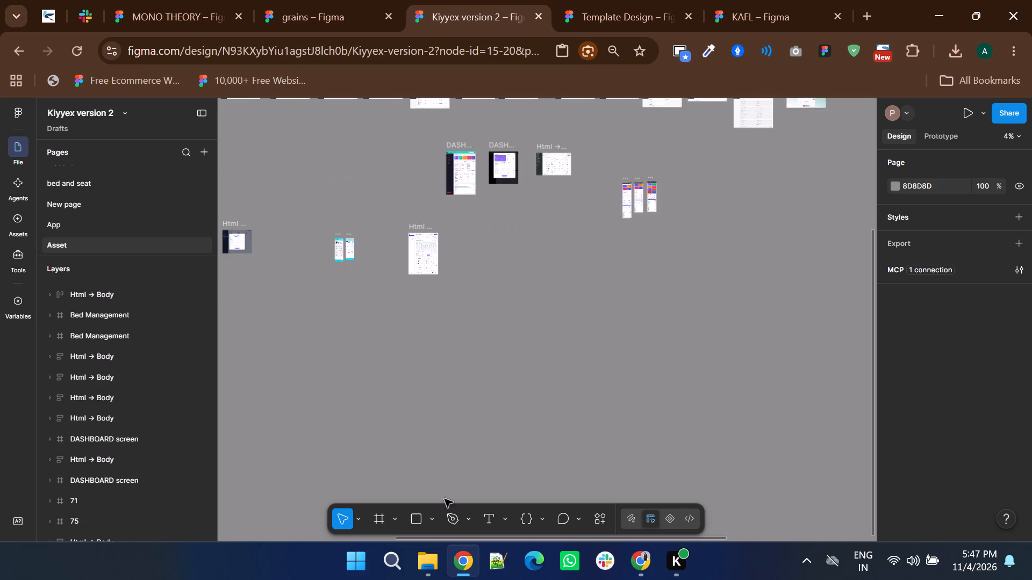
pyautogui.click(451, 521)
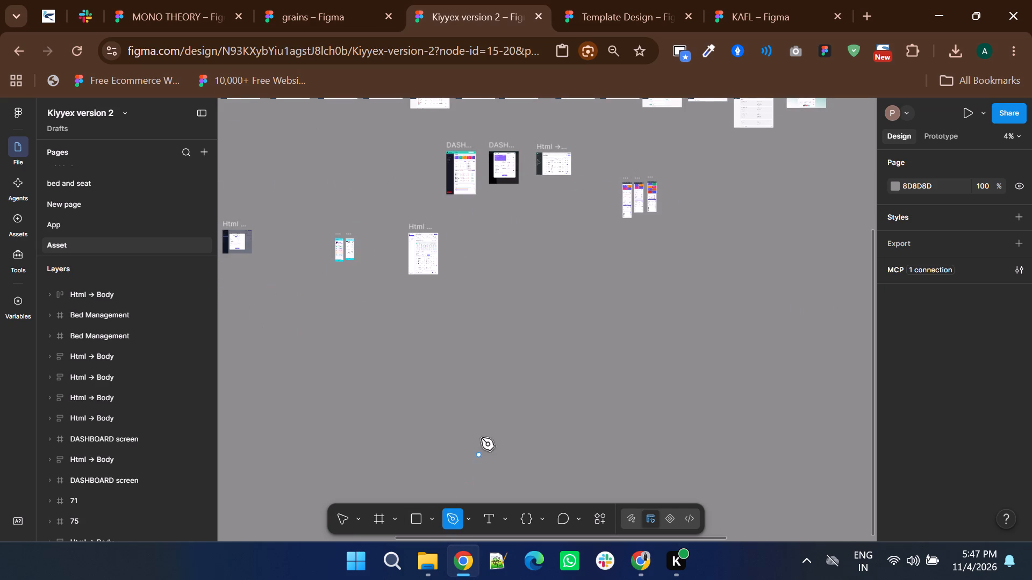
pyautogui.keyDown('ctrl'); pyautogui.scroll(6, 465, 243); pyautogui.keyUp('ctrl')
pyautogui.keyDown('ctrl'); pyautogui.scroll(-3, 400, 313); pyautogui.keyUp('ctrl')
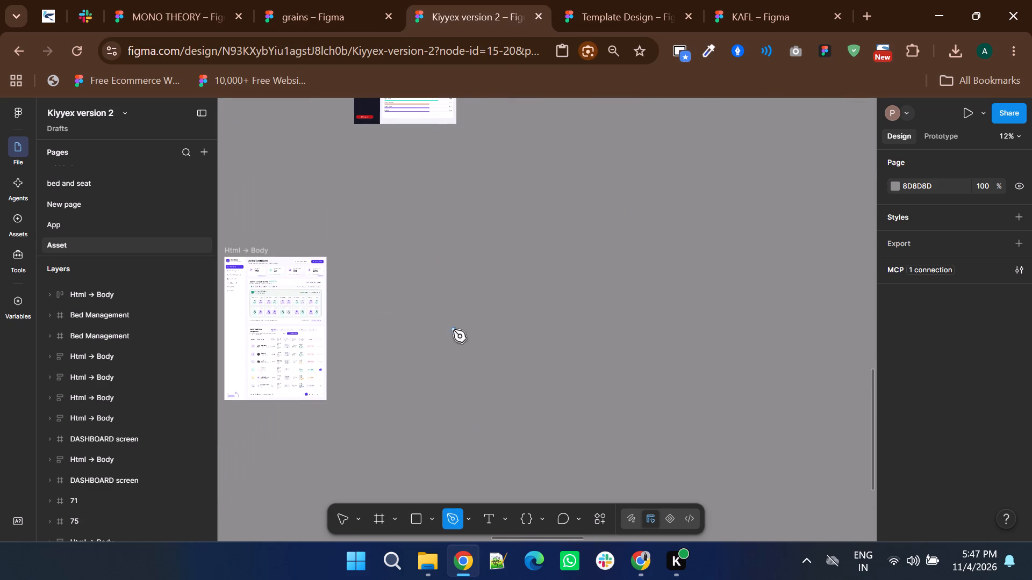
pyautogui.click(453, 328)
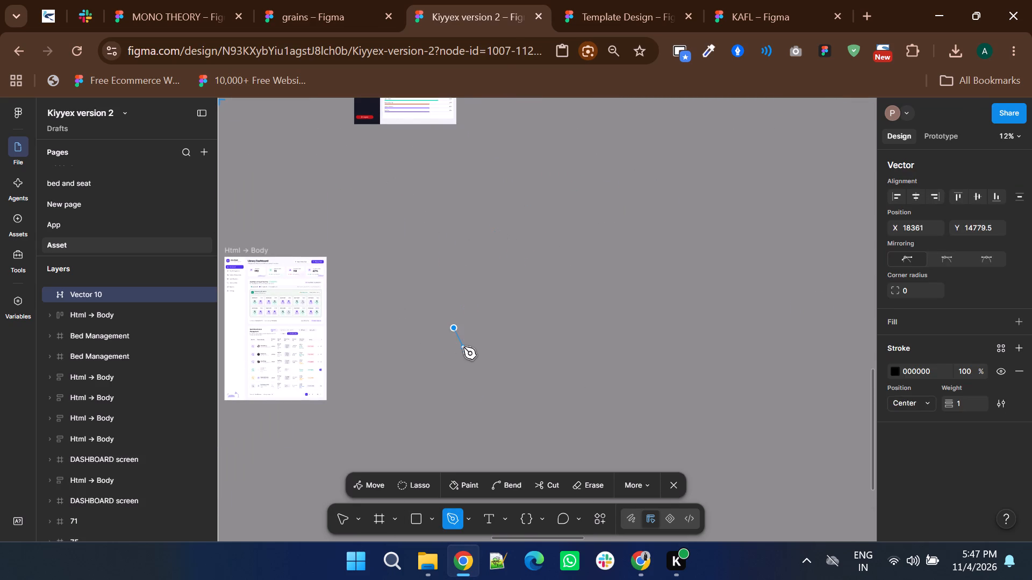
pyautogui.click(469, 331)
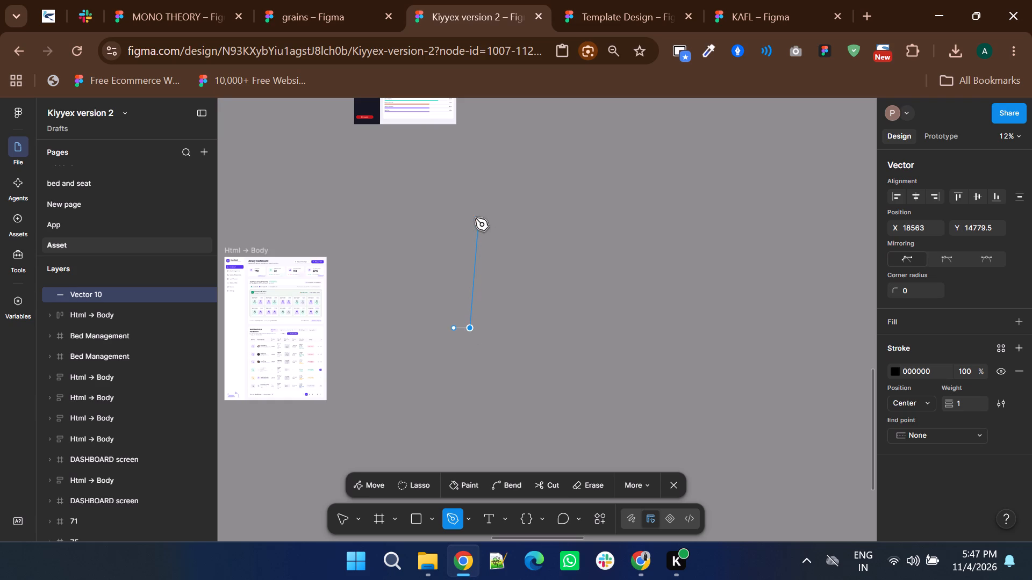
pyautogui.click(475, 218)
pyautogui.click(607, 208)
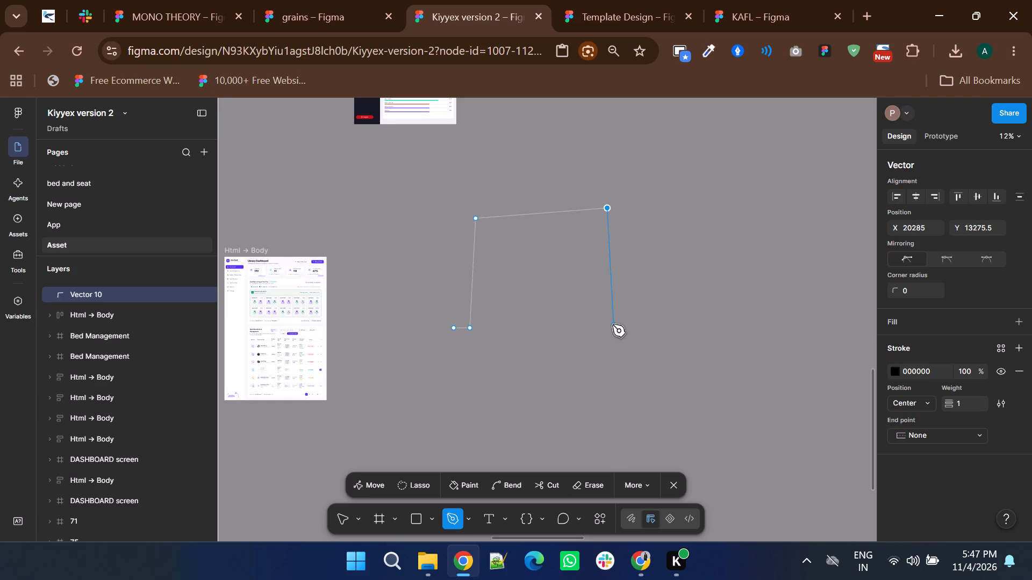
pyautogui.click(610, 329)
pyautogui.click(666, 318)
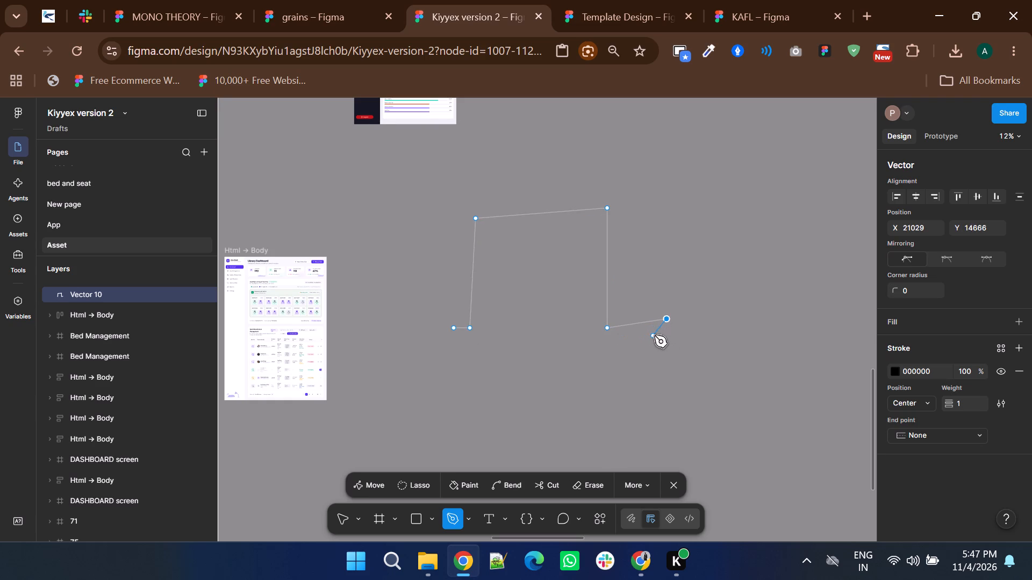
# Continue the outline back beneath the extending segment and along the base, closing it at about 2668 × 1596, and leave vector editing.
pyautogui.keyDown('ctrl'); pyautogui.scroll(2, 666, 333); pyautogui.keyUp('ctrl')
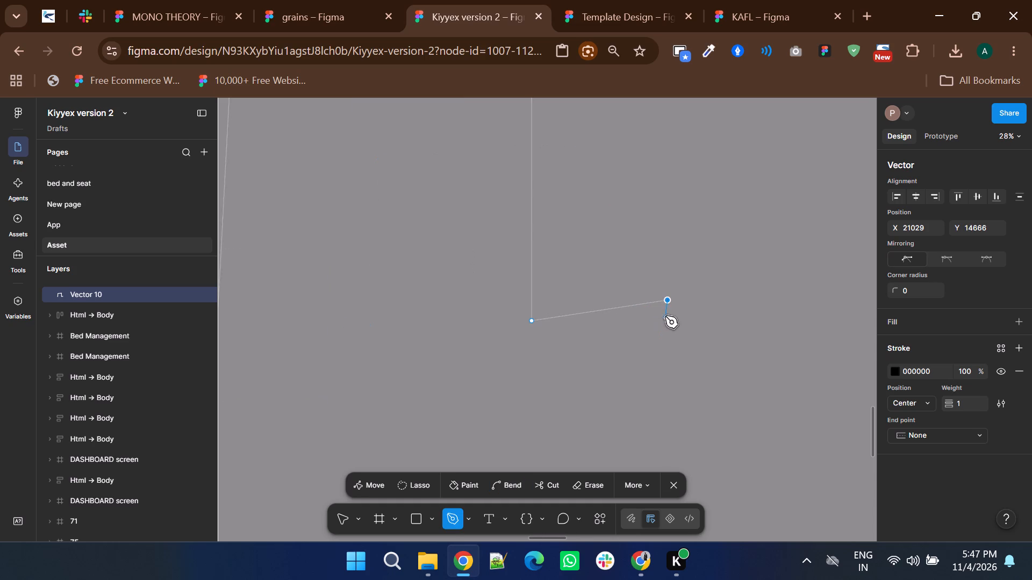
pyautogui.click(665, 316)
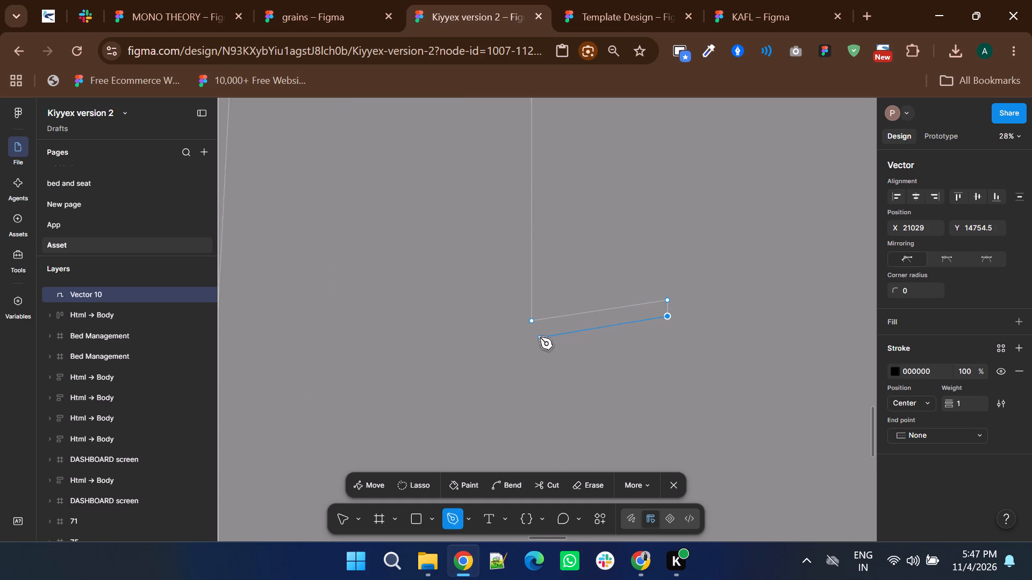
pyautogui.click(534, 337)
pyautogui.keyDown('ctrl'); pyautogui.scroll(-1, 534, 337); pyautogui.keyUp('ctrl')
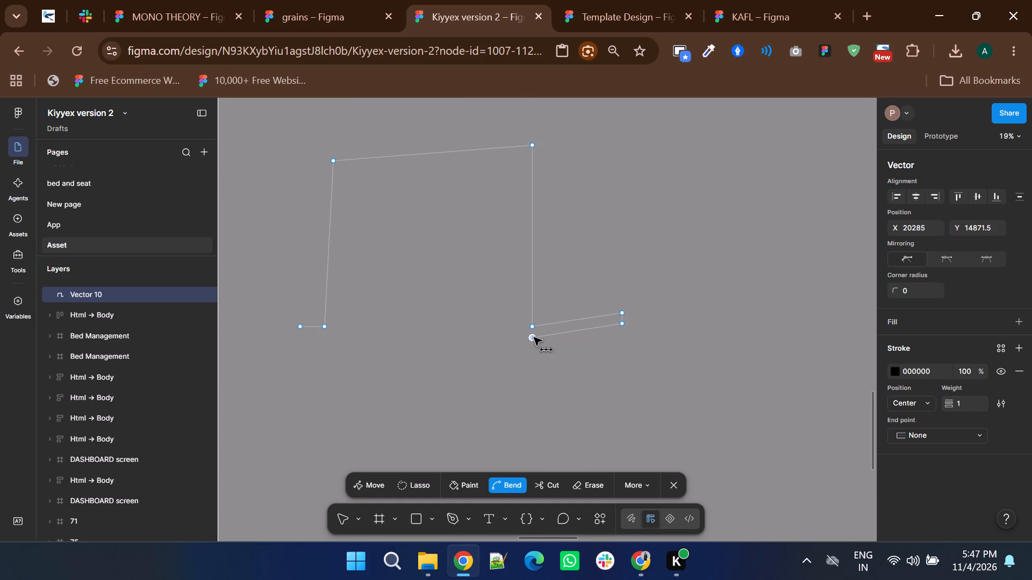
pyautogui.click(299, 339)
pyautogui.keyDown('ctrl'); pyautogui.scroll(3, 299, 339); pyautogui.keyUp('ctrl')
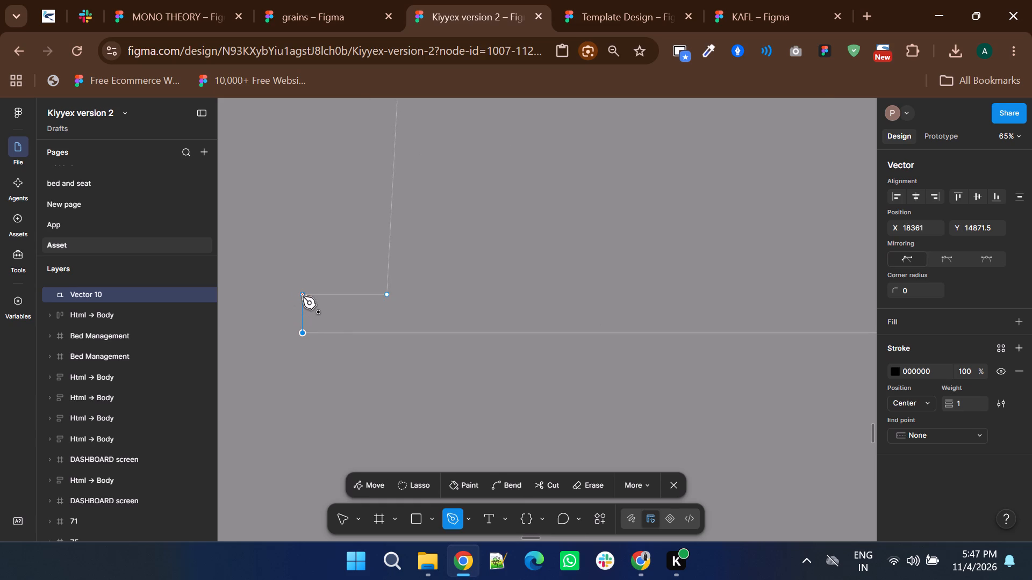
pyautogui.keyDown('ctrl'); pyautogui.scroll(4, 303, 296); pyautogui.keyUp('ctrl')
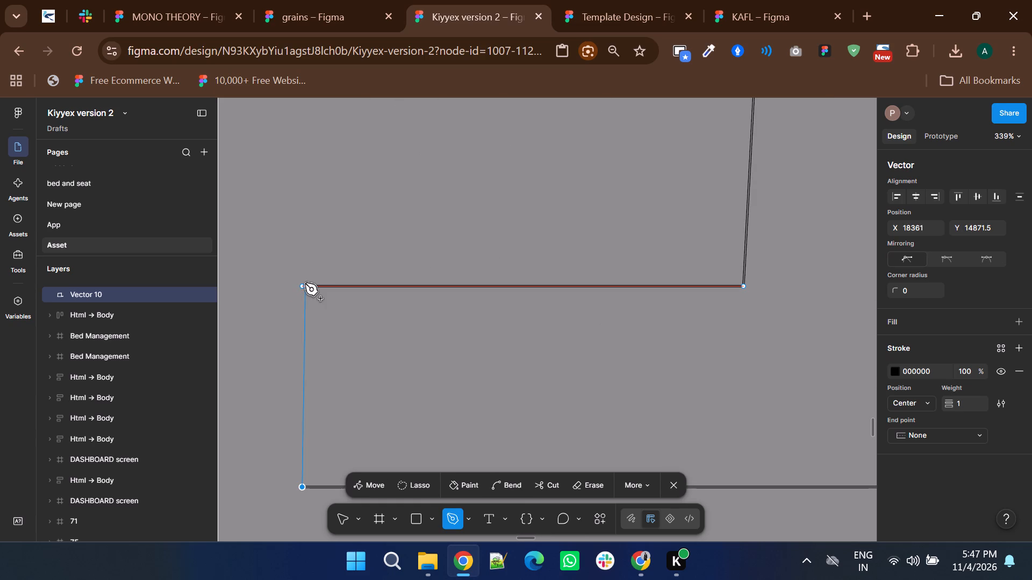
pyautogui.click(300, 287)
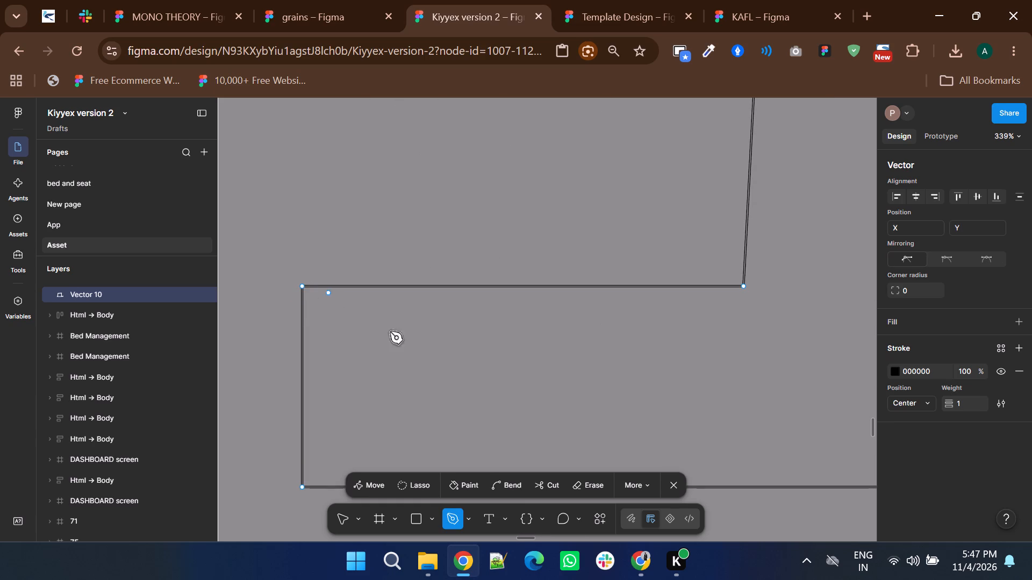
pyautogui.click(670, 484)
pyautogui.keyDown('ctrl'); pyautogui.scroll(-7, 411, 402); pyautogui.keyUp('ctrl')
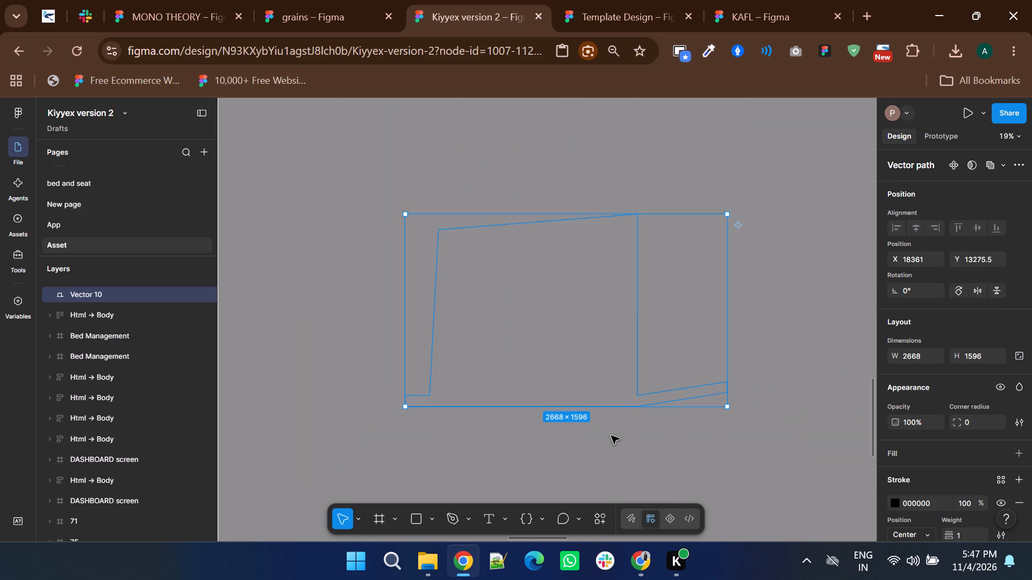
# Increase the closed outline's stroke weight to 24.
pyautogui.click(611, 436)
pyautogui.click(594, 408)
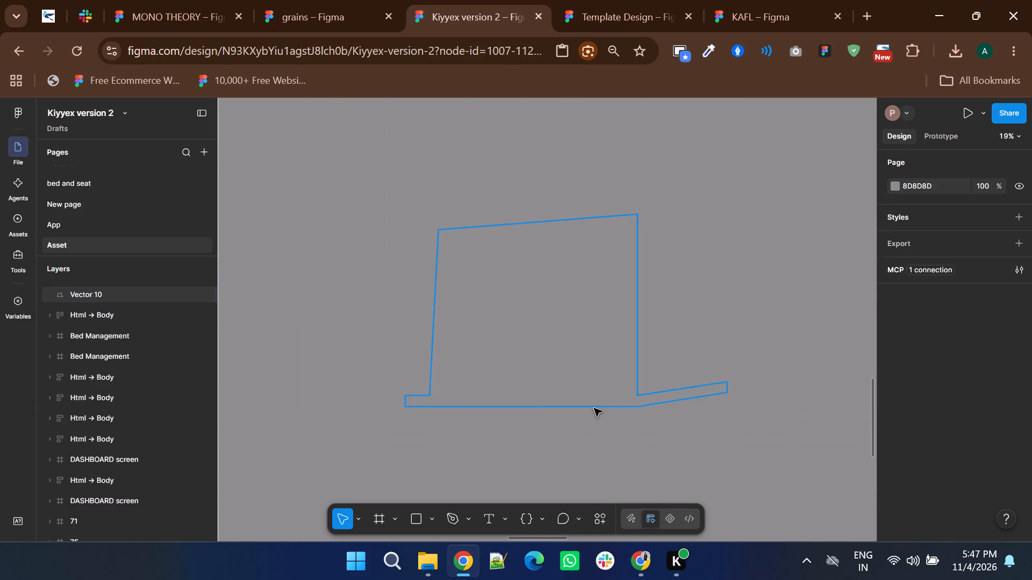
pyautogui.click(967, 531)
pyautogui.press('Up')
pyautogui.press('Up')
pyautogui.press('Up')
pyautogui.press('Up')
pyautogui.press('Up')
pyautogui.press('Up')
pyautogui.press('Up')
pyautogui.press('Up')
pyautogui.press('Up')
pyautogui.press('Up')
pyautogui.press('Up')
pyautogui.press('Up')
pyautogui.press('Up')
pyautogui.press('Up')
pyautogui.press('Up')
pyautogui.press('Up')
pyautogui.press('Up')
pyautogui.press('Up')
pyautogui.press('Up')
pyautogui.press('Up')
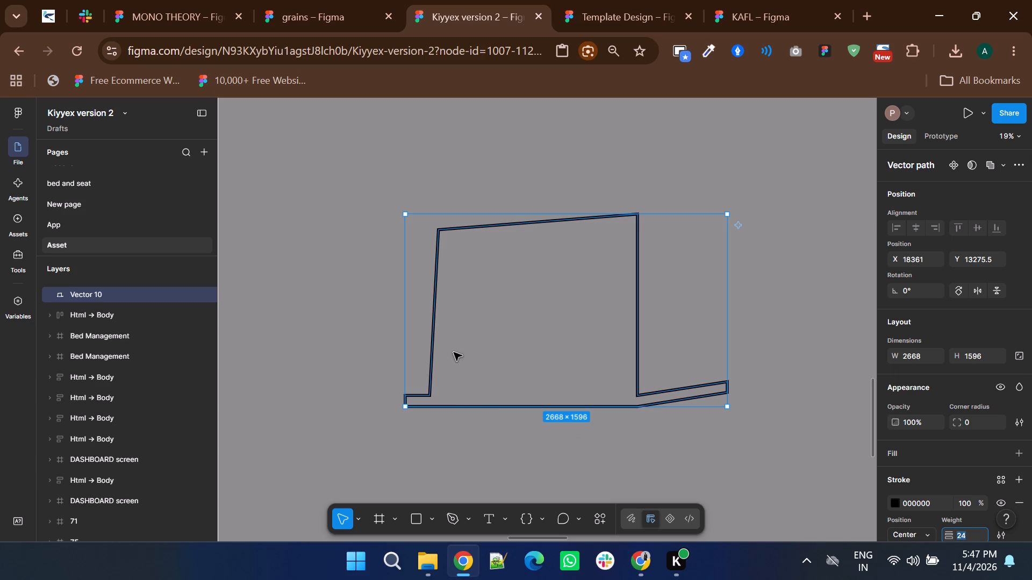
# Draw a closed, narrow four-sided panel inside the left part of the large outline with the Pen tool.
pyautogui.keyDown('ctrl'); pyautogui.scroll(1, 496, 313); pyautogui.keyUp('ctrl')
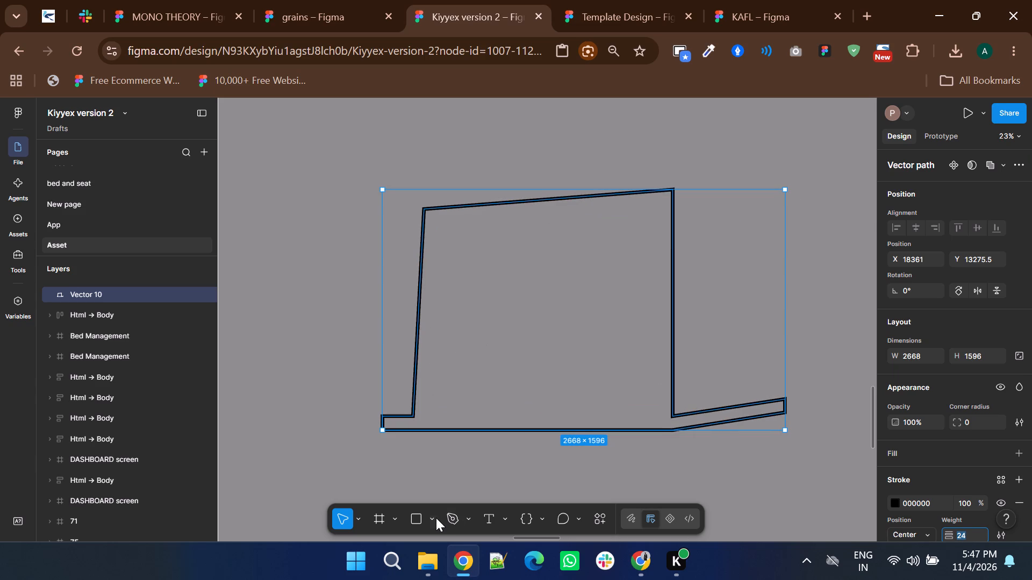
pyautogui.click(435, 517)
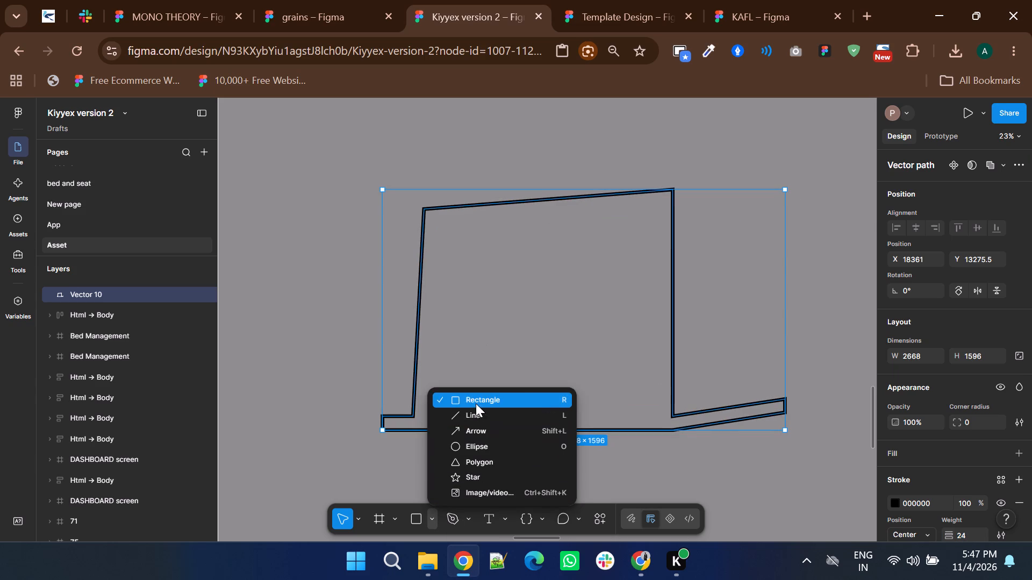
pyautogui.click(445, 517)
pyautogui.click(450, 517)
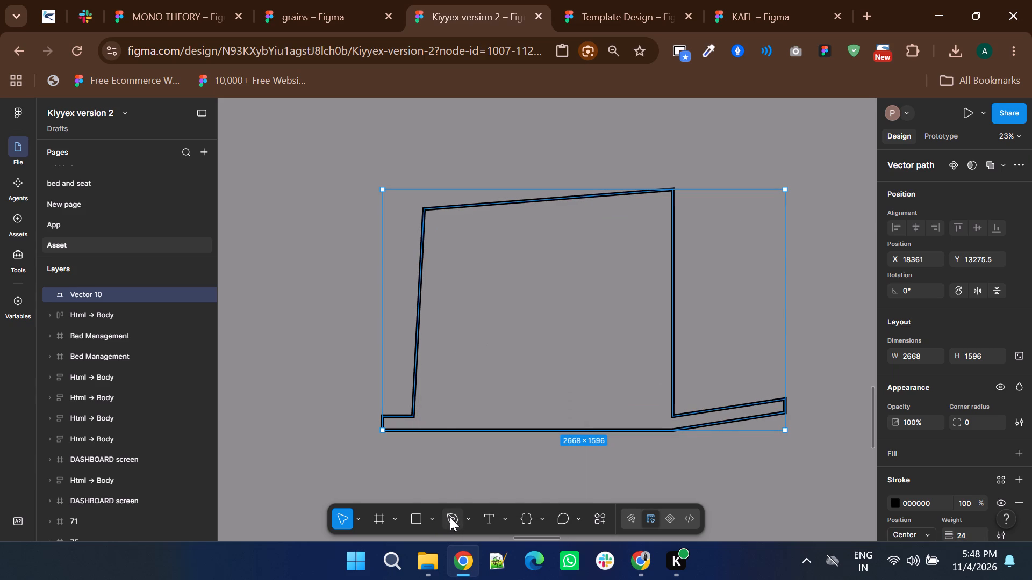
pyautogui.click(431, 213)
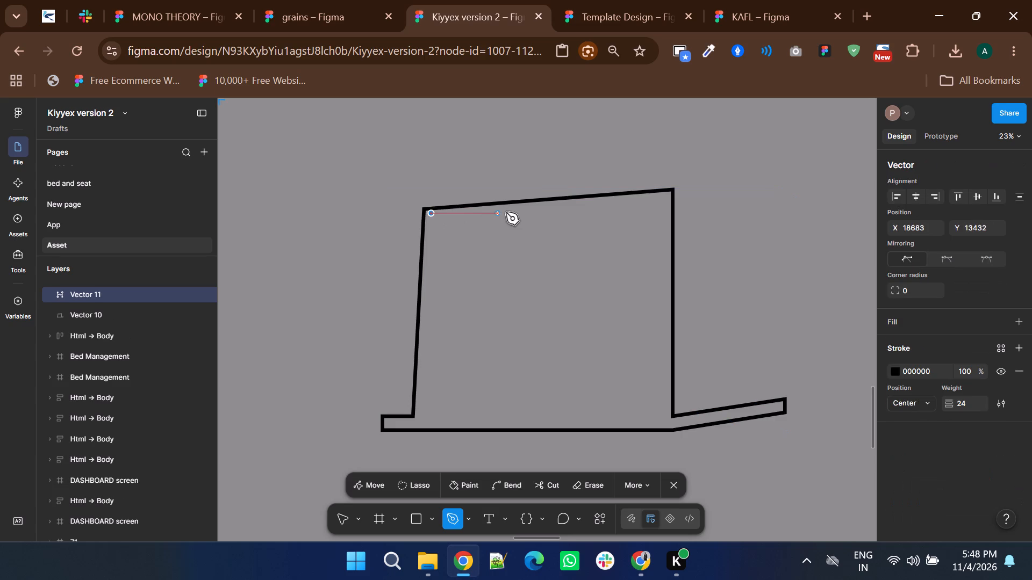
pyautogui.click(506, 212)
pyautogui.click(488, 417)
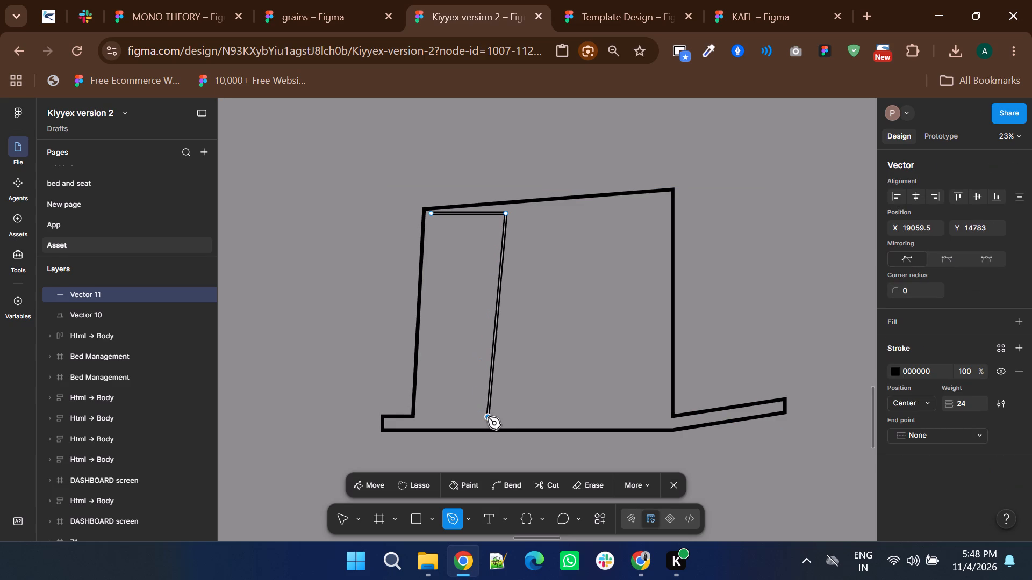
pyautogui.click(431, 408)
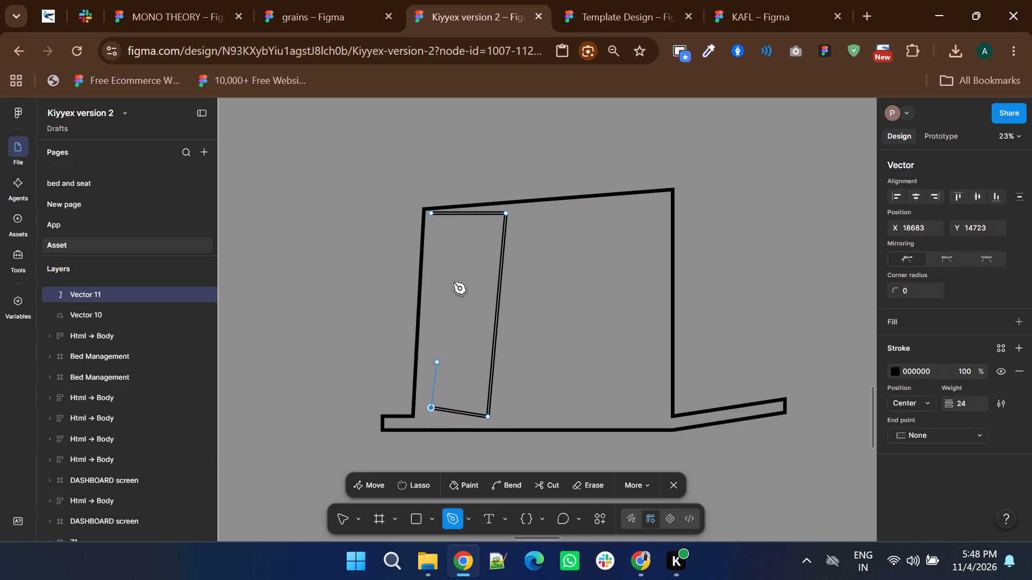
pyautogui.click(433, 215)
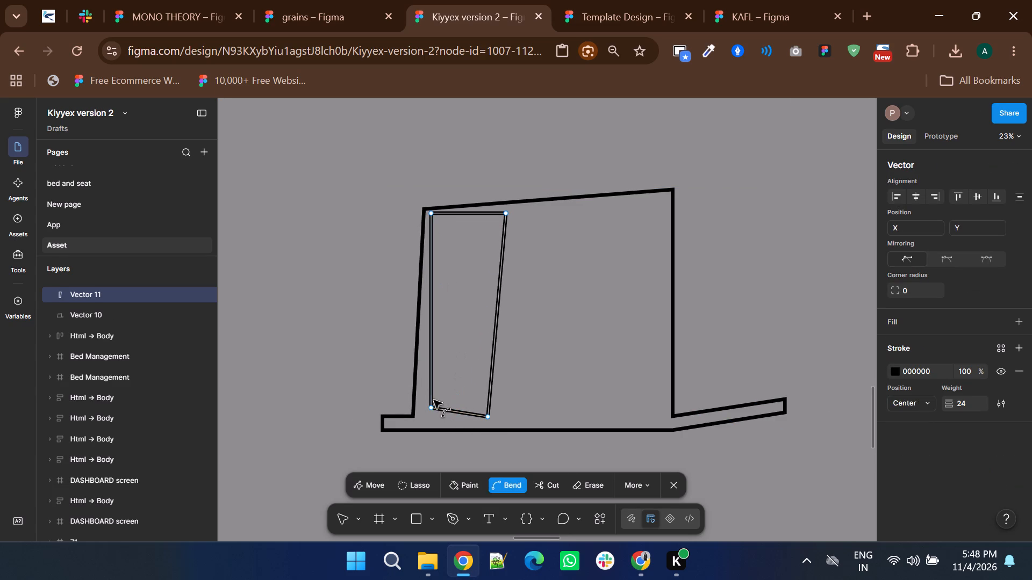
# With the Pen tool, start a scalloped line at the bottom of the panel's left edge: two small rounded lobes, ending at about 18698 × 14597.
pyautogui.keyDown('ctrl'); pyautogui.scroll(4, 434, 400); pyautogui.keyUp('ctrl')
pyautogui.moveTo(420, 409); pyautogui.dragTo(441, 408)
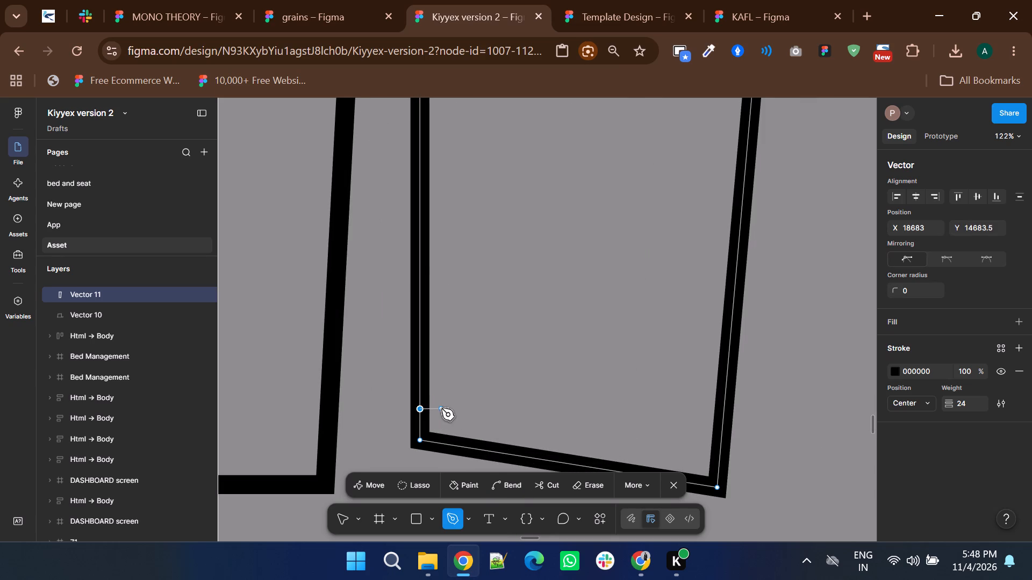
pyautogui.moveTo(441, 408); pyautogui.dragTo(446, 408)
pyautogui.click(428, 383)
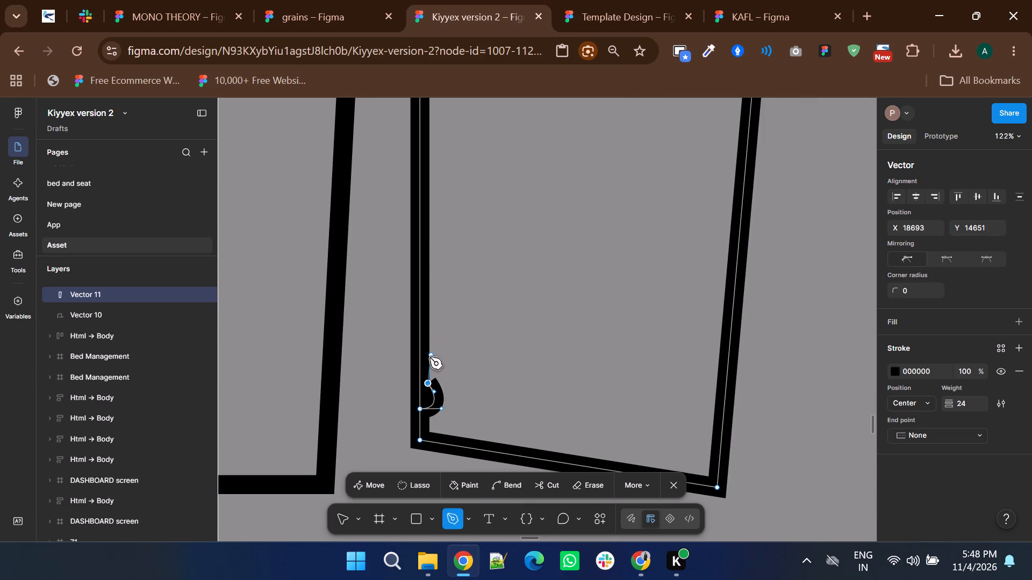
pyautogui.click(427, 383)
pyautogui.moveTo(468, 354); pyautogui.dragTo(457, 342)
pyautogui.moveTo(457, 342); pyautogui.dragTo(420, 337)
pyautogui.click(420, 337)
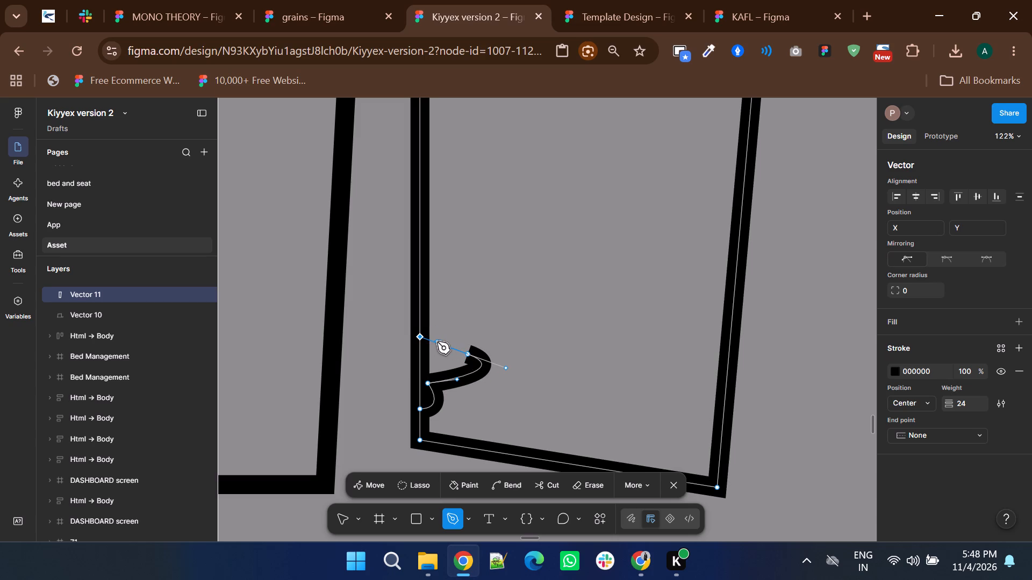
pyautogui.click(432, 340)
# Continue the scalloped line with a wider lobe curving out to about 18792 × 14563.5 and straight back to the left edge at about 18693 × 14531.5.
pyautogui.scroll(2, 432, 340)
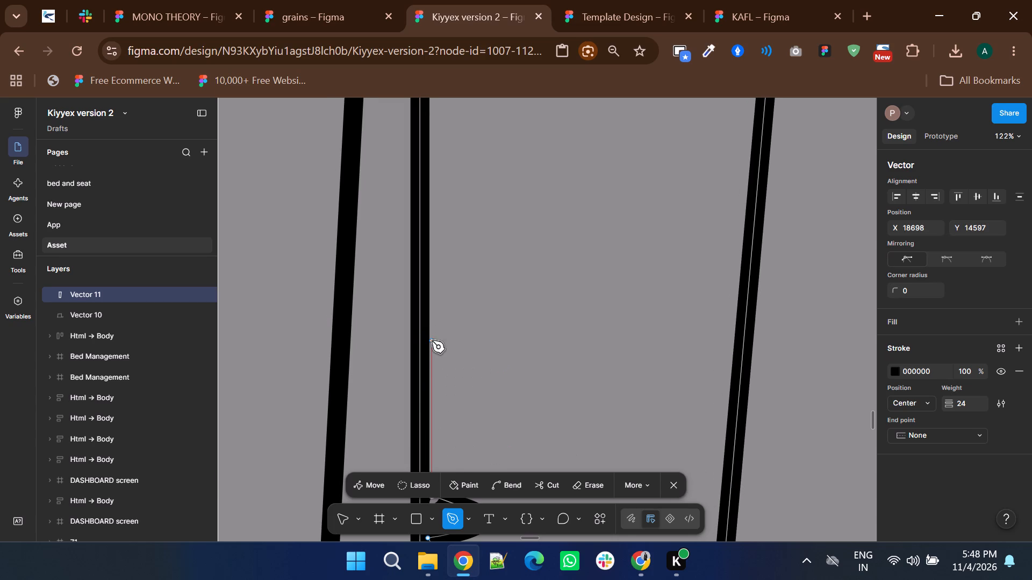
pyautogui.scroll(-2, 473, 415)
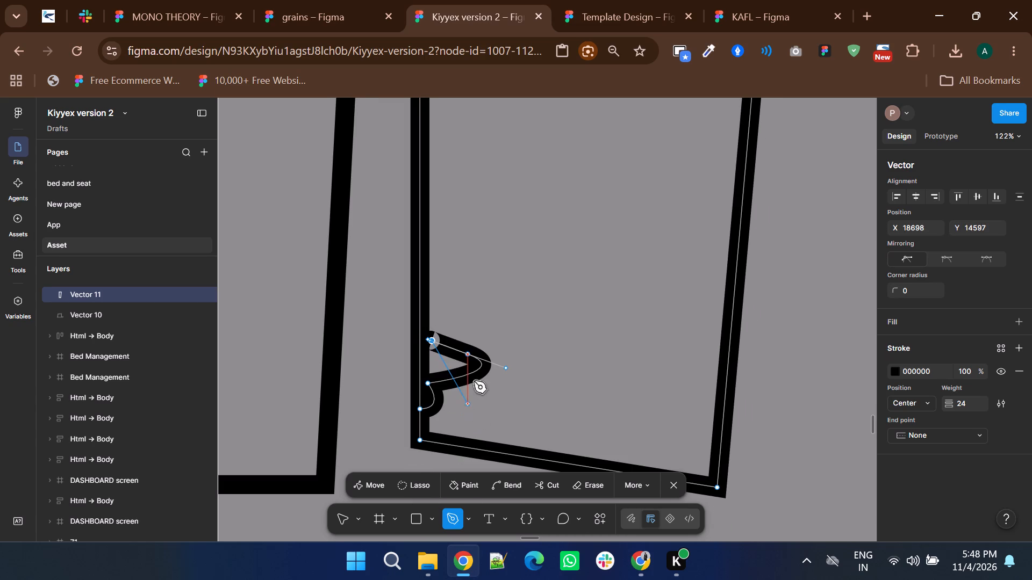
pyautogui.moveTo(506, 314); pyautogui.dragTo(483, 275)
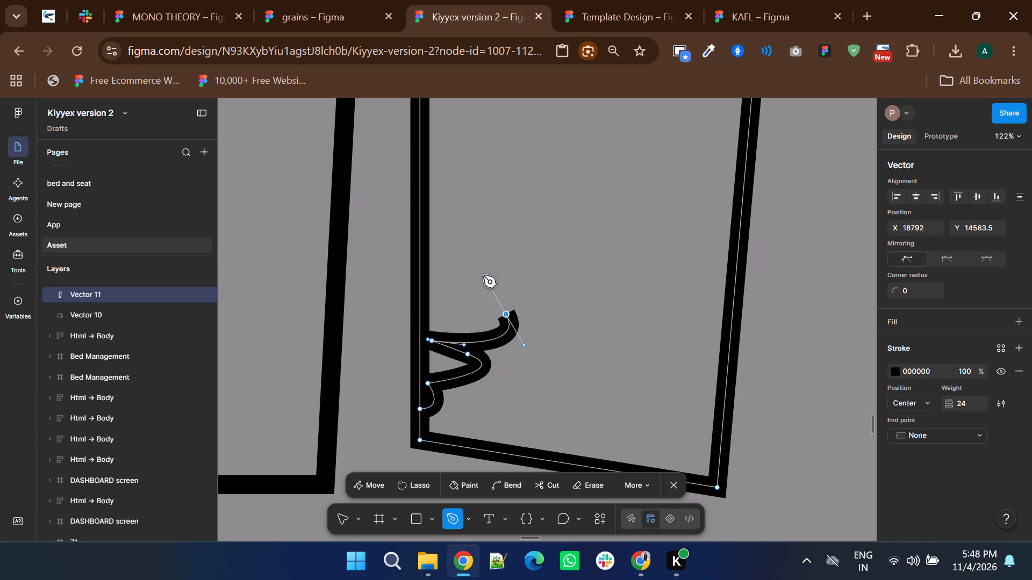
pyautogui.moveTo(483, 275); pyautogui.dragTo(501, 311)
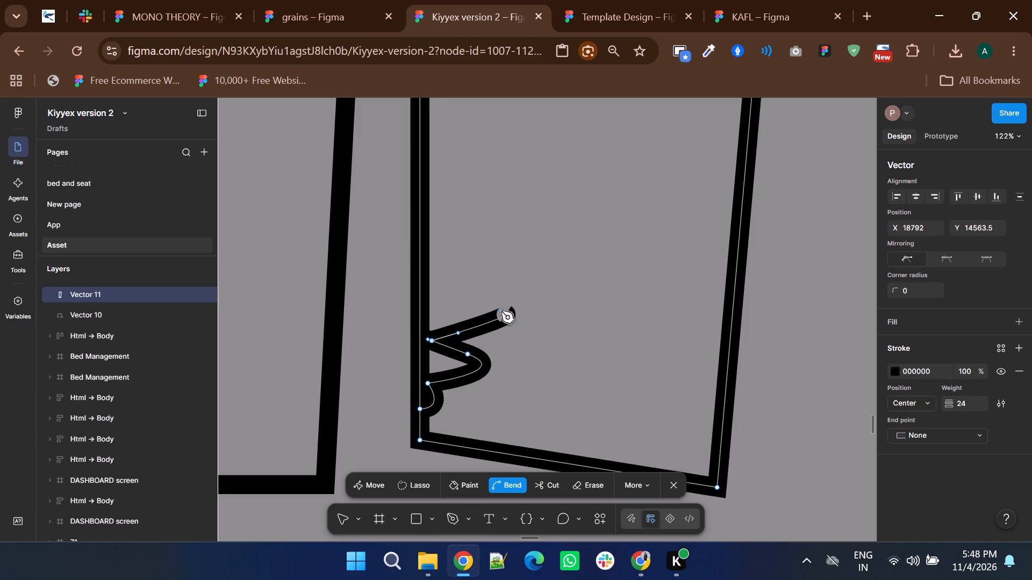
pyautogui.moveTo(501, 311); pyautogui.dragTo(463, 270)
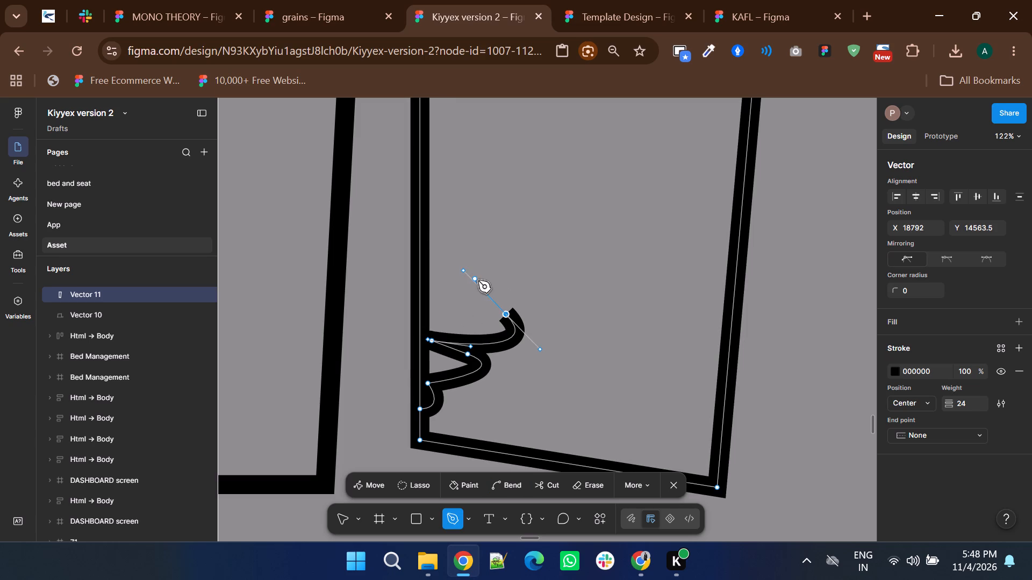
pyautogui.moveTo(464, 271); pyautogui.dragTo(507, 314)
pyautogui.click(425, 289)
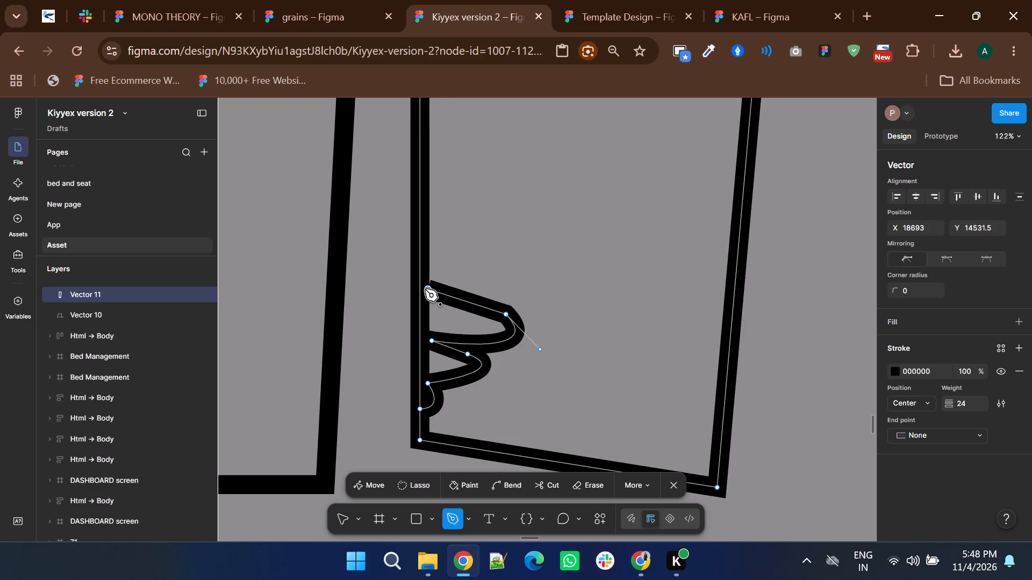
# Add another lobe above, curving out to about 18835 × 14493.5 and returning straight to the panel's left edge at about 18693 × 14453.5.
pyautogui.scroll(1, 425, 289)
pyautogui.moveTo(540, 336); pyautogui.dragTo(474, 292)
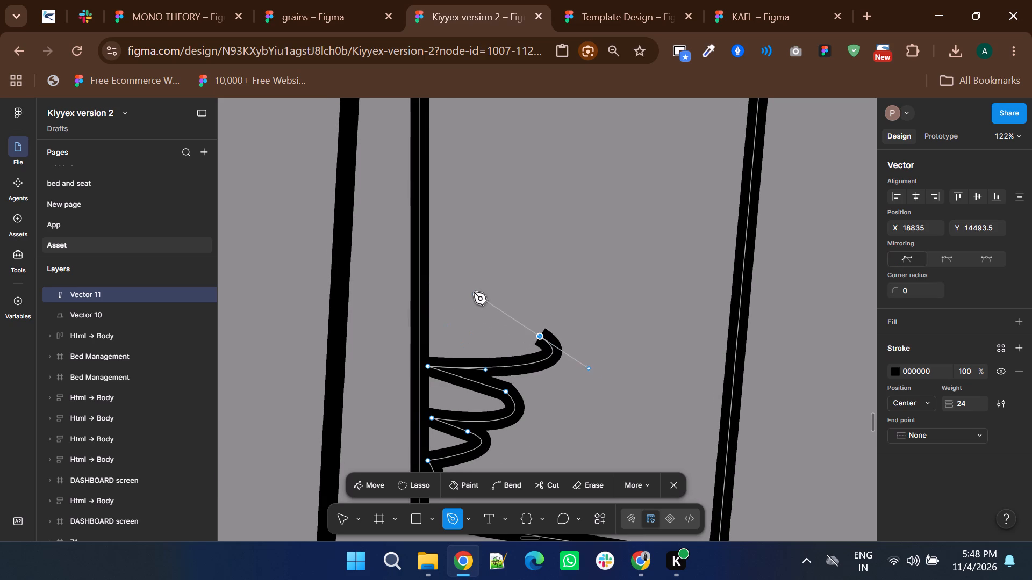
pyautogui.moveTo(474, 292); pyautogui.dragTo(453, 293)
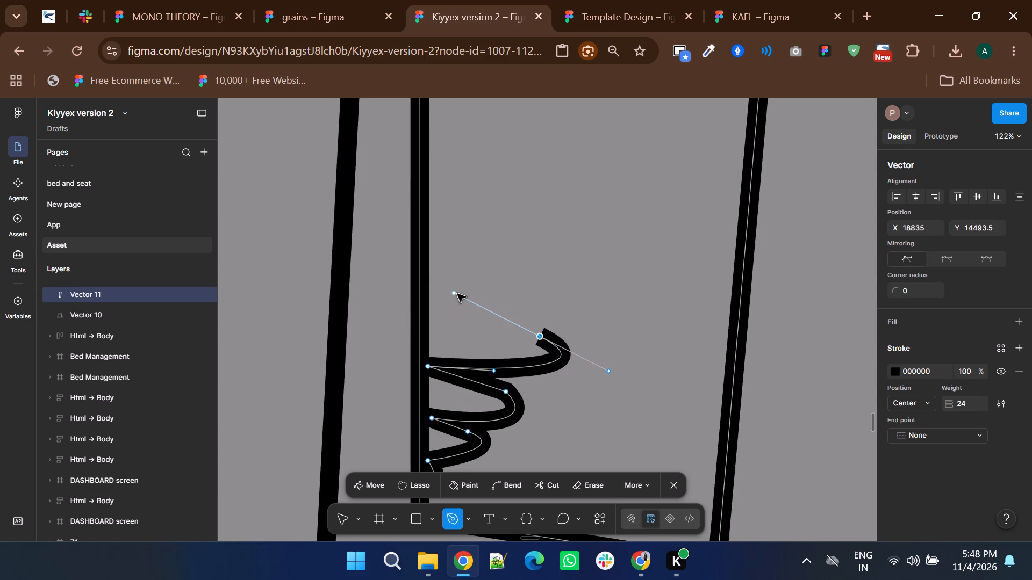
pyautogui.keyDown('ctrl'); pyautogui.keyDown('alt'); pyautogui.moveTo(457, 294); pyautogui.dragTo(538, 336); pyautogui.keyUp('alt'); pyautogui.keyUp('ctrl')
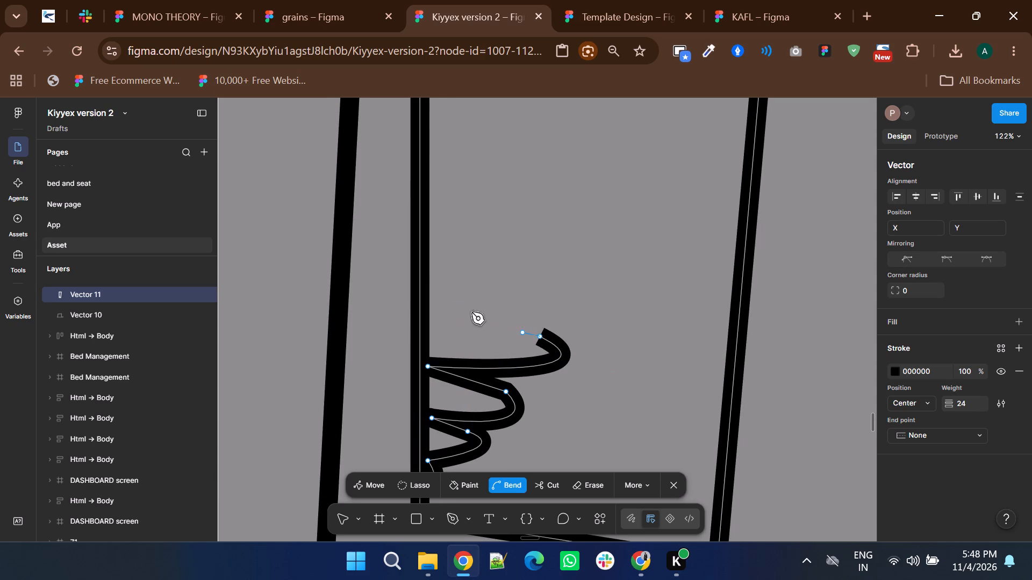
pyautogui.click(424, 305)
# Add the next lobe upward, curving out to about 18835 × 14406 and returning to the left edge at about 18693 × 14388.5.
pyautogui.scroll(1, 424, 305)
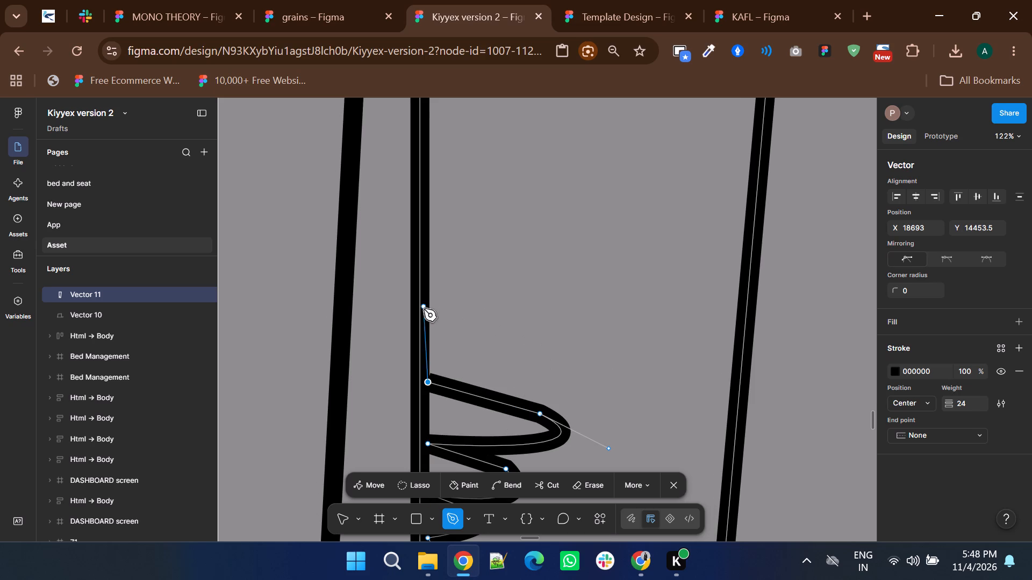
pyautogui.moveTo(542, 344); pyautogui.dragTo(446, 303)
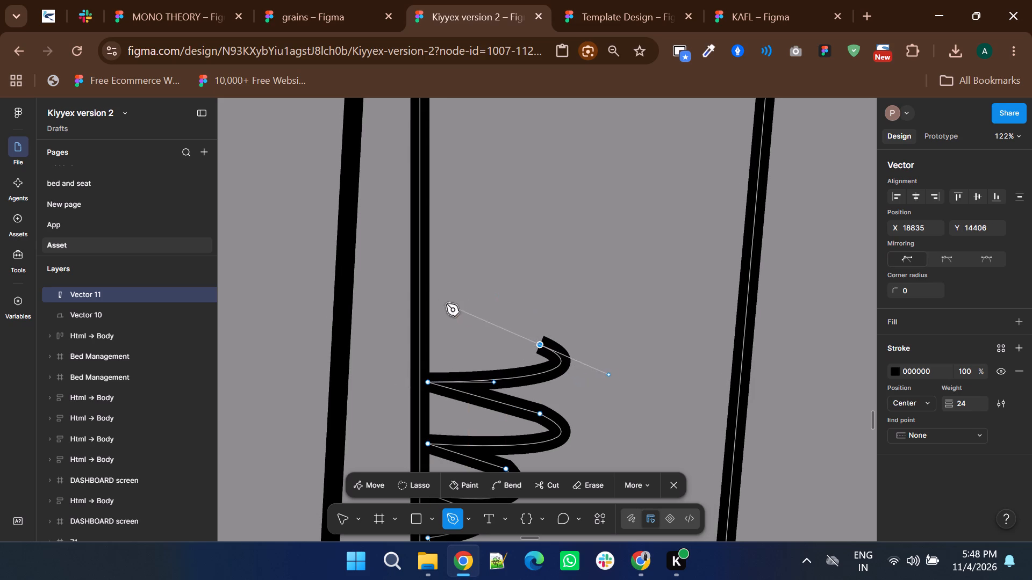
pyautogui.moveTo(446, 303); pyautogui.dragTo(485, 282)
pyautogui.keyDown('ctrl'); pyautogui.keyDown('alt'); pyautogui.moveTo(485, 282); pyautogui.dragTo(536, 347); pyautogui.keyUp('alt'); pyautogui.keyUp('ctrl')
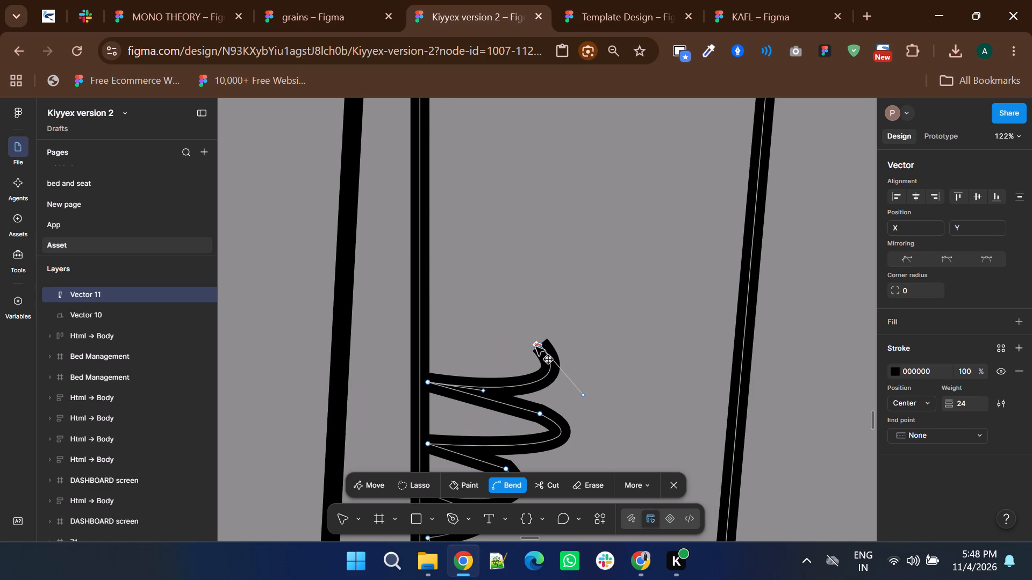
pyautogui.keyDown('ctrl'); pyautogui.keyDown('alt'); pyautogui.moveTo(536, 347); pyautogui.dragTo(540, 347); pyautogui.keyUp('alt'); pyautogui.keyUp('ctrl')
pyautogui.click(424, 331)
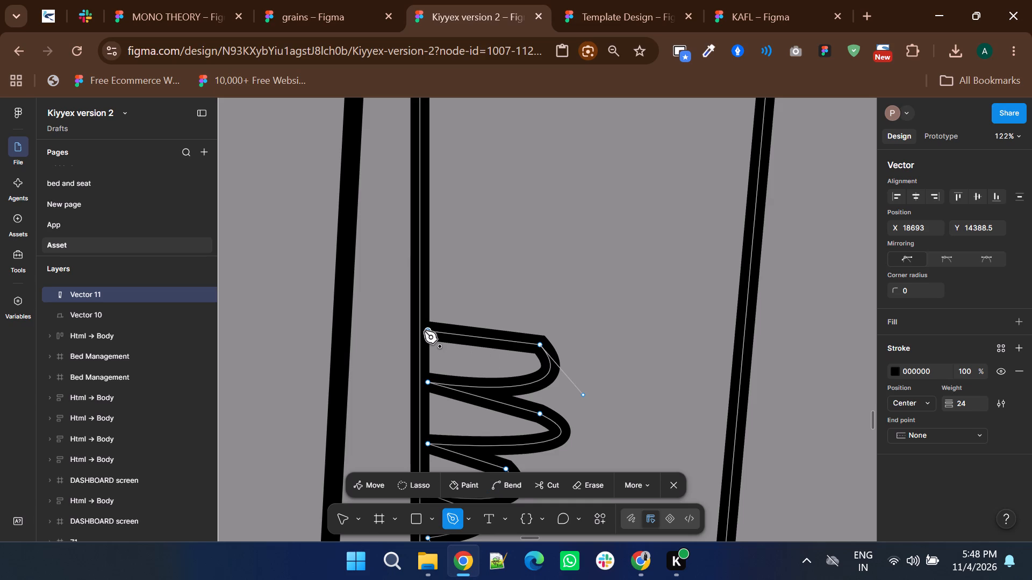
# Add a slightly wider lobe above, curving out to about 18866.5 × 14340 and returning to the left edge at about 18693 × 14297.
pyautogui.keyDown('ctrl'); pyautogui.keyDown('alt'); pyautogui.scroll(-2, 424, 331); pyautogui.keyUp('alt'); pyautogui.keyUp('ctrl')
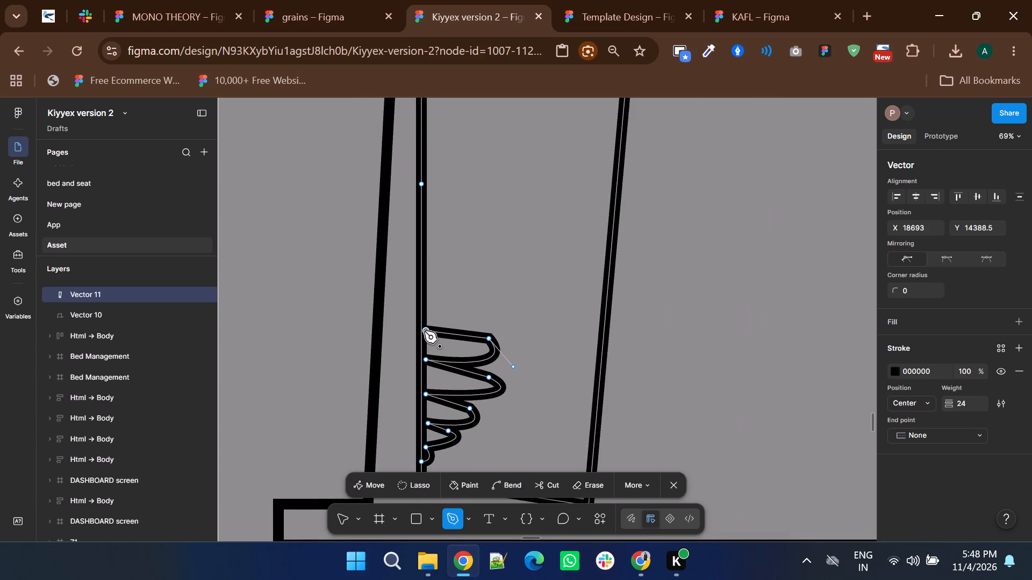
pyautogui.scroll(1, 424, 331)
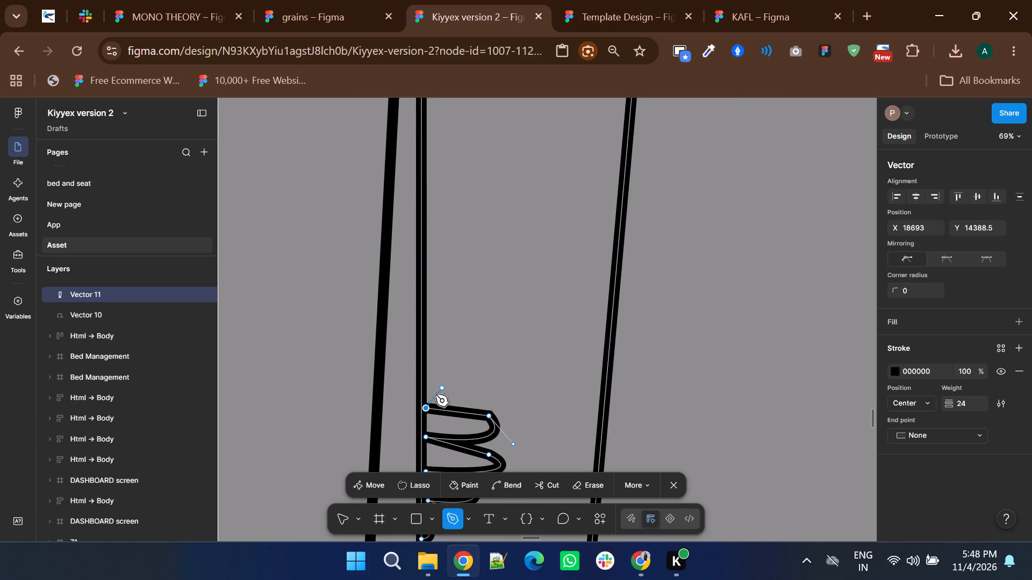
pyautogui.keyDown('ctrl'); pyautogui.keyDown('alt'); pyautogui.scroll(2, 429, 396); pyautogui.keyUp('alt'); pyautogui.keyUp('ctrl')
pyautogui.moveTo(544, 381); pyautogui.dragTo(486, 347)
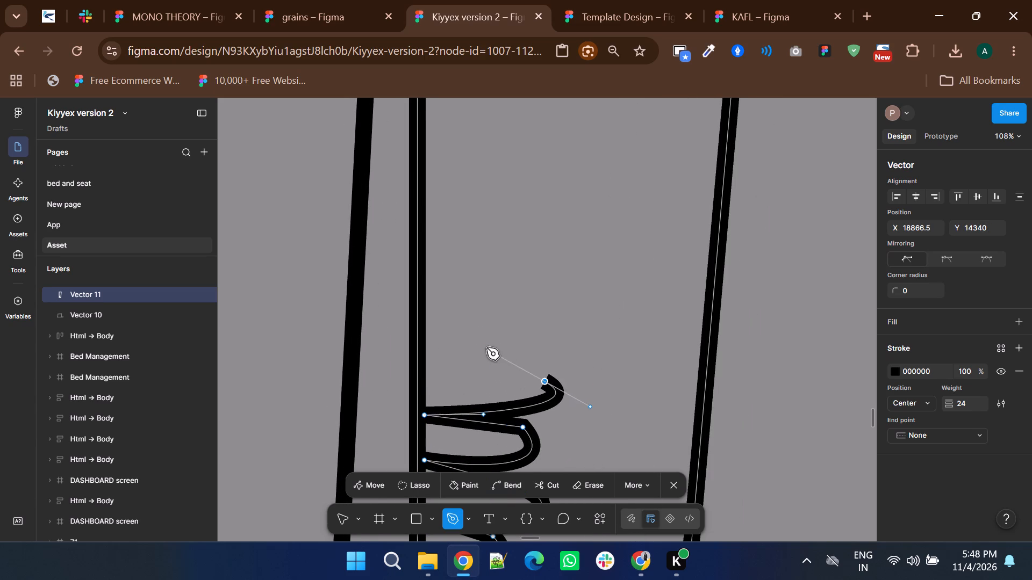
pyautogui.moveTo(486, 347); pyautogui.dragTo(483, 340)
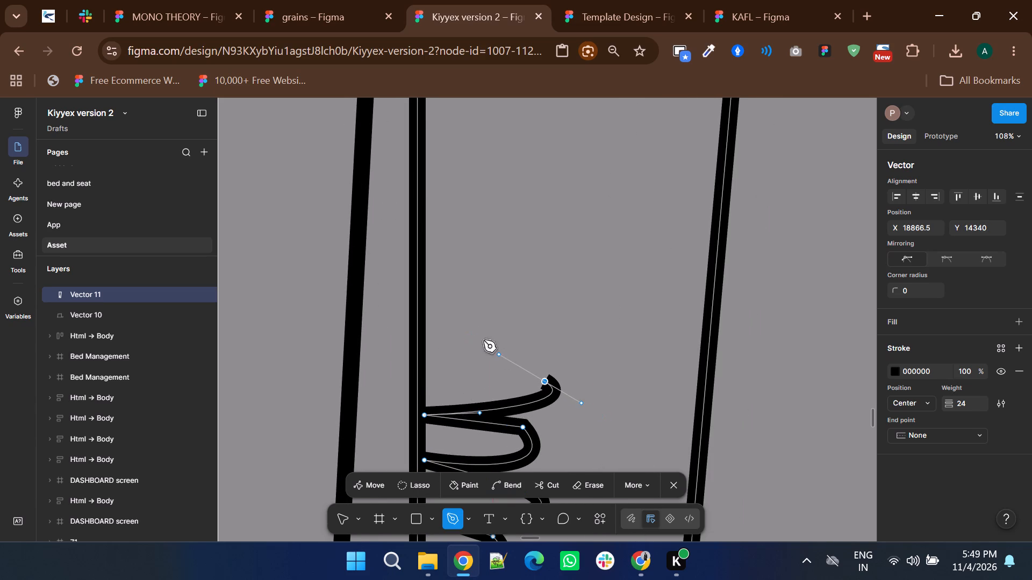
pyautogui.moveTo(483, 340); pyautogui.dragTo(463, 329)
pyautogui.keyDown('ctrl'); pyautogui.keyDown('alt'); pyautogui.moveTo(463, 329); pyautogui.dragTo(539, 382); pyautogui.keyUp('alt'); pyautogui.keyUp('ctrl')
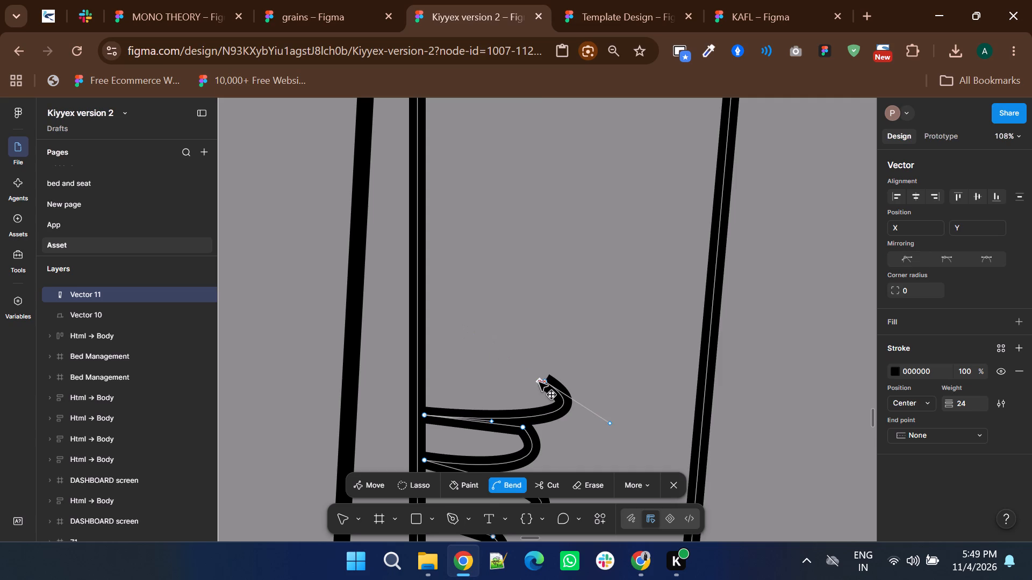
pyautogui.keyDown('ctrl'); pyautogui.keyDown('alt'); pyautogui.moveTo(539, 382); pyautogui.dragTo(543, 381); pyautogui.keyUp('alt'); pyautogui.keyUp('ctrl')
pyautogui.click(427, 351)
# Add a taller lobe above, curving out to about 18890.5 × 14202.5 and returning to the left edge at about 18693 × 14166.
pyautogui.scroll(2, 427, 351)
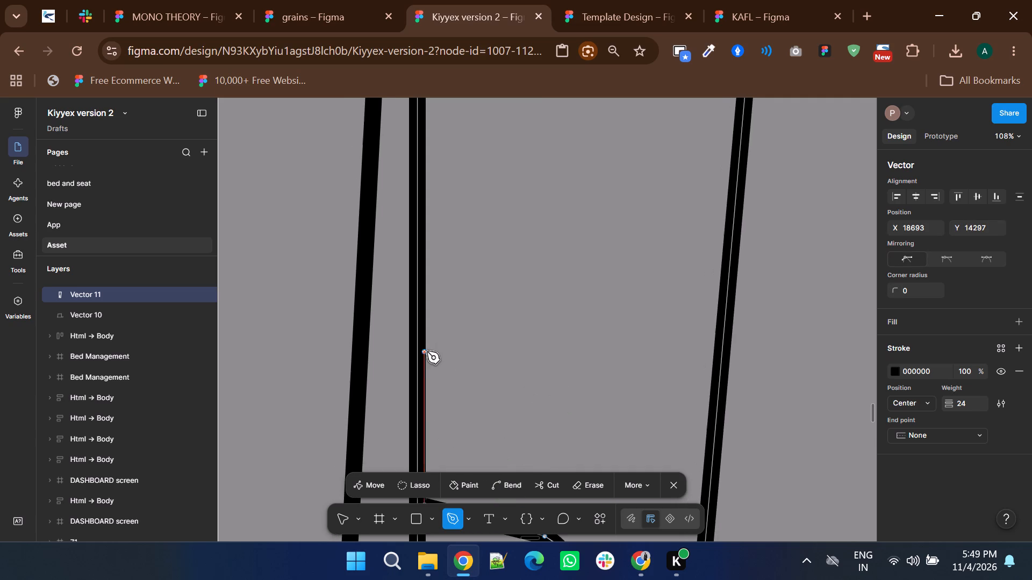
pyautogui.scroll(-1, 439, 375)
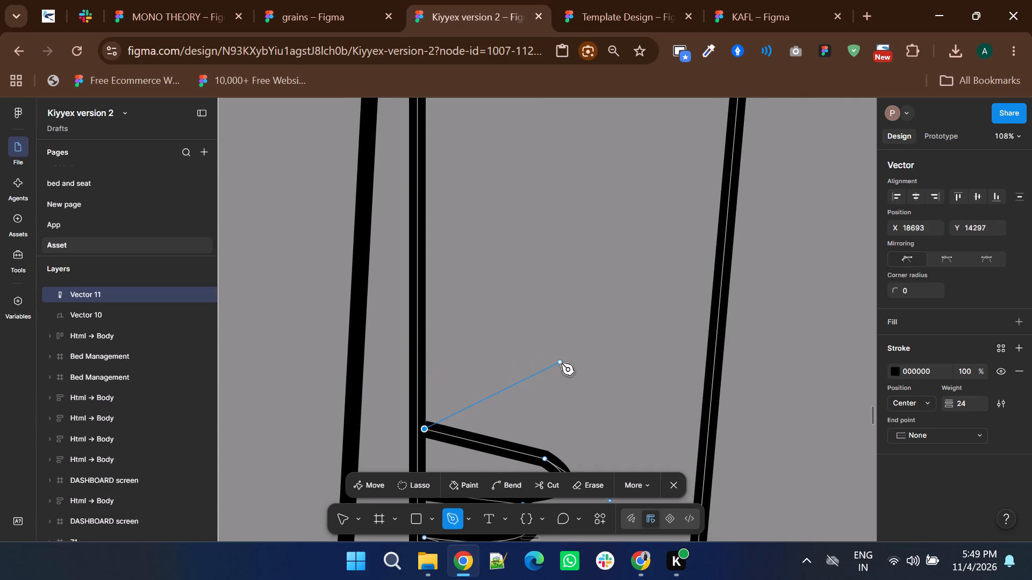
pyautogui.moveTo(561, 363); pyautogui.dragTo(471, 331)
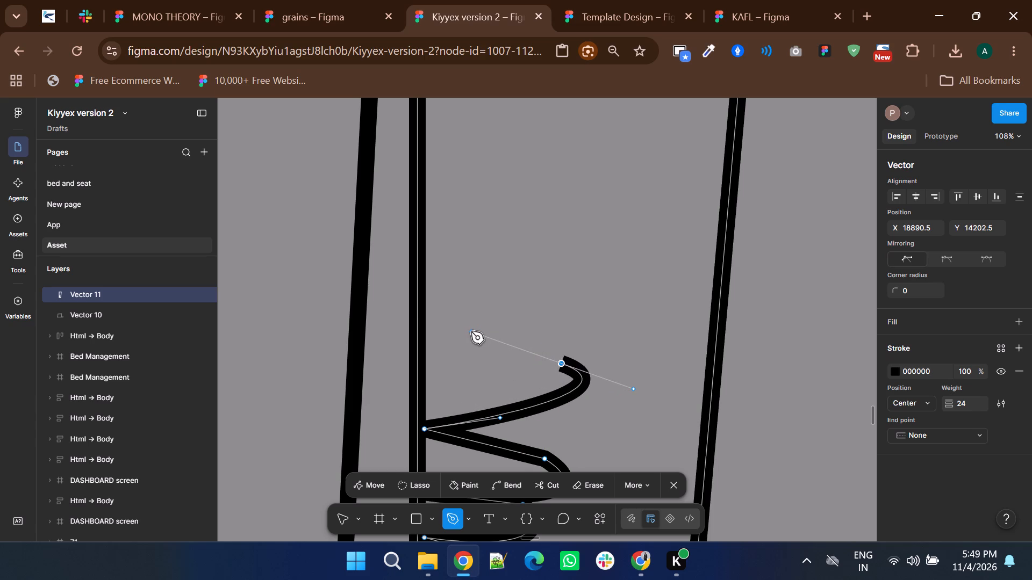
pyautogui.moveTo(471, 331); pyautogui.dragTo(506, 343)
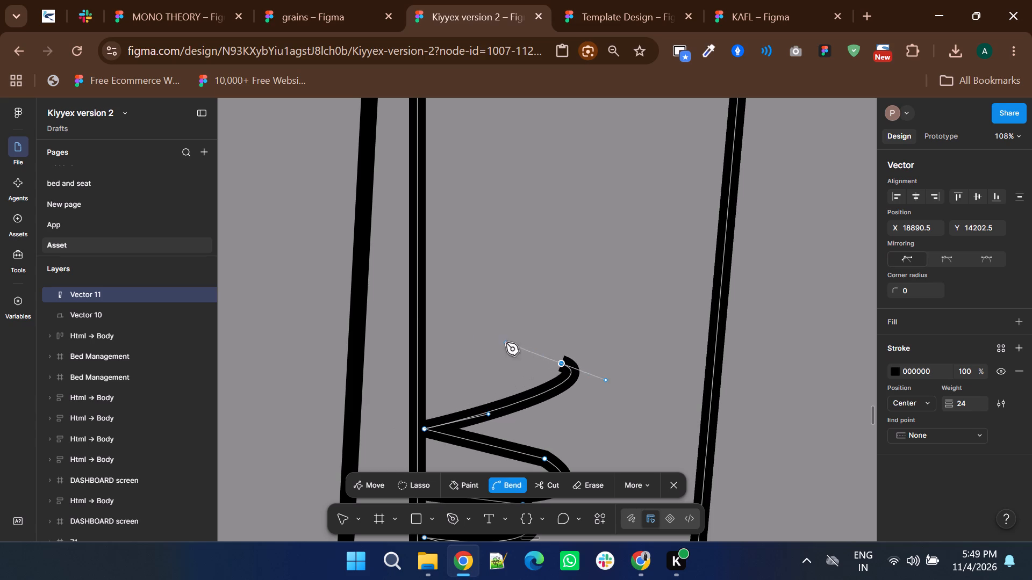
pyautogui.moveTo(506, 343); pyautogui.dragTo(474, 329)
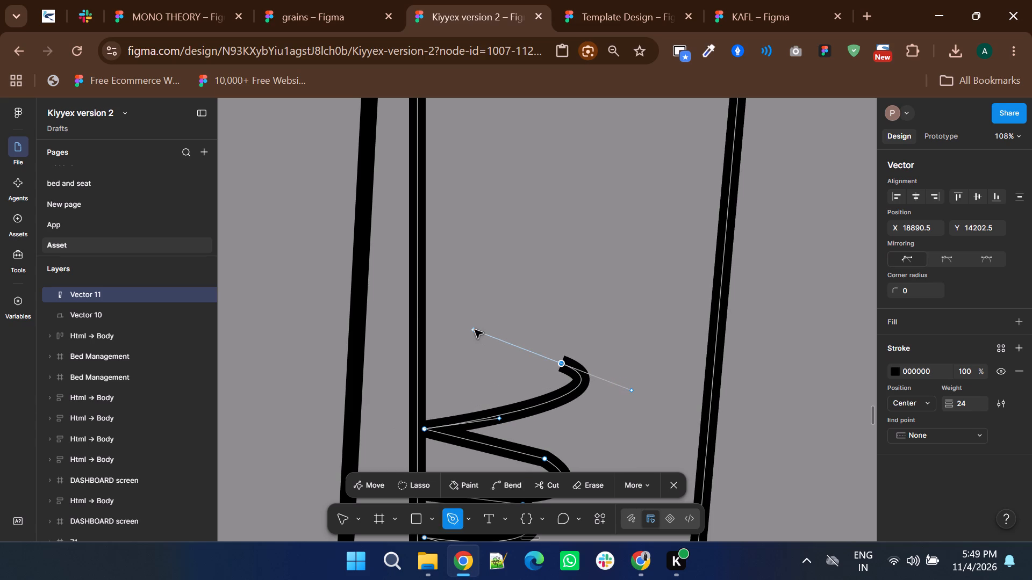
pyautogui.keyDown('ctrl'); pyautogui.keyDown('alt'); pyautogui.moveTo(475, 330); pyautogui.dragTo(562, 366); pyautogui.keyUp('alt'); pyautogui.keyUp('ctrl')
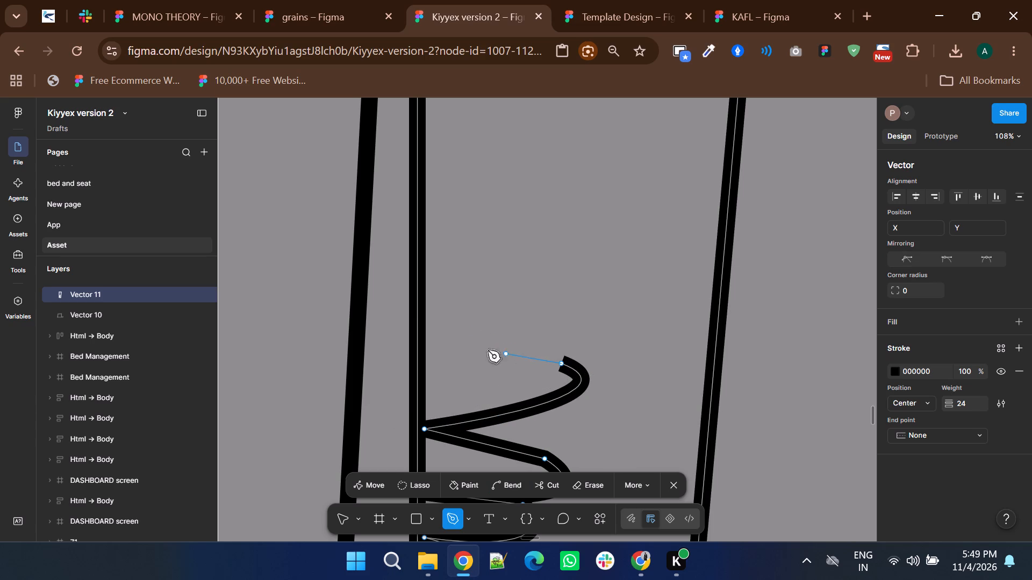
pyautogui.click(425, 338)
# Add the widest lobe above, curving out to about 18959.5 × 14105.5 and returning to the left edge at about 18693 × 14079.5.
pyautogui.scroll(1, 453, 377)
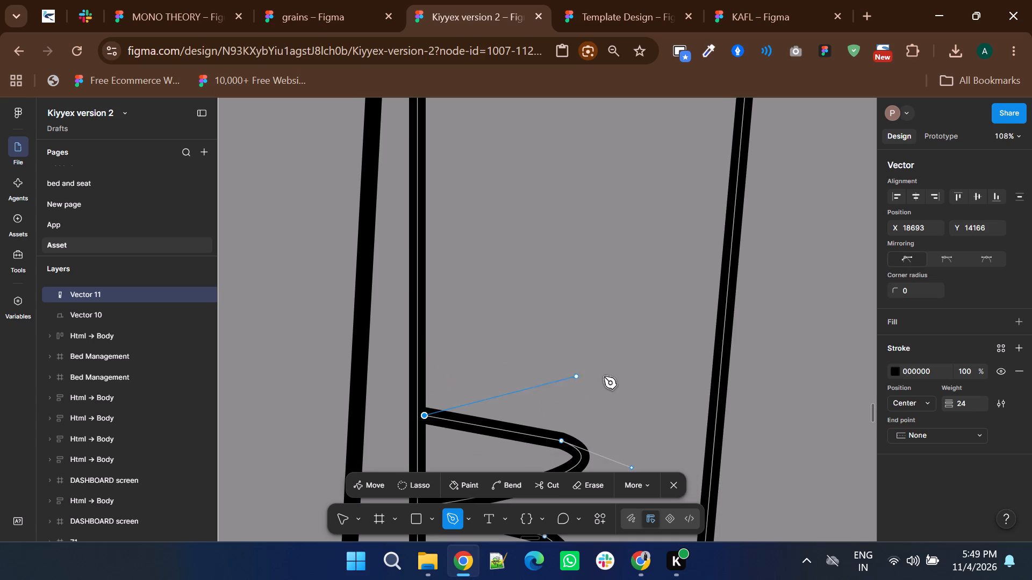
pyautogui.moveTo(609, 373); pyautogui.dragTo(523, 332)
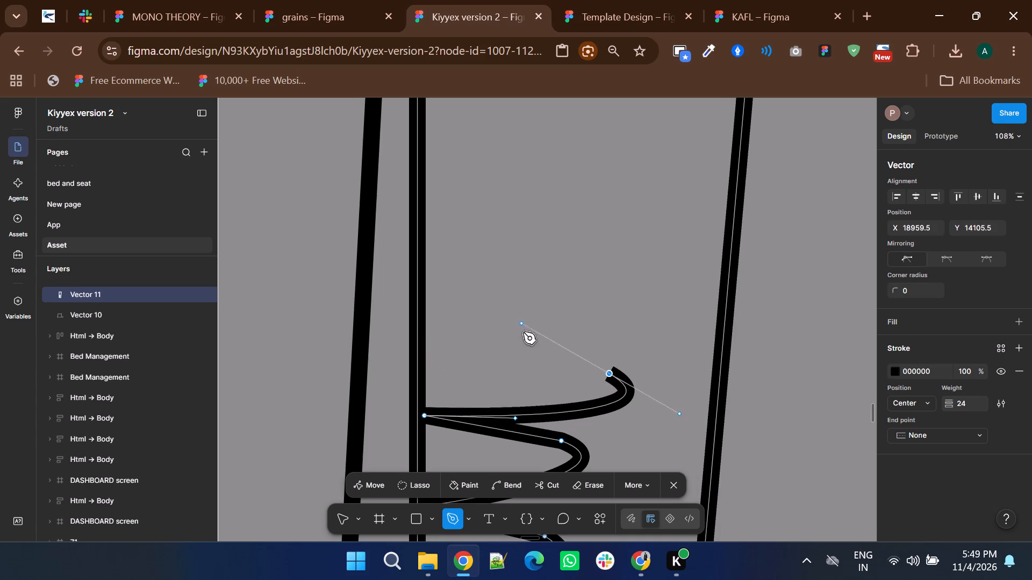
pyautogui.moveTo(523, 332); pyautogui.dragTo(525, 337)
pyautogui.keyDown('ctrl'); pyautogui.keyDown('alt'); pyautogui.moveTo(525, 337); pyautogui.dragTo(593, 367); pyautogui.keyUp('alt'); pyautogui.keyUp('ctrl')
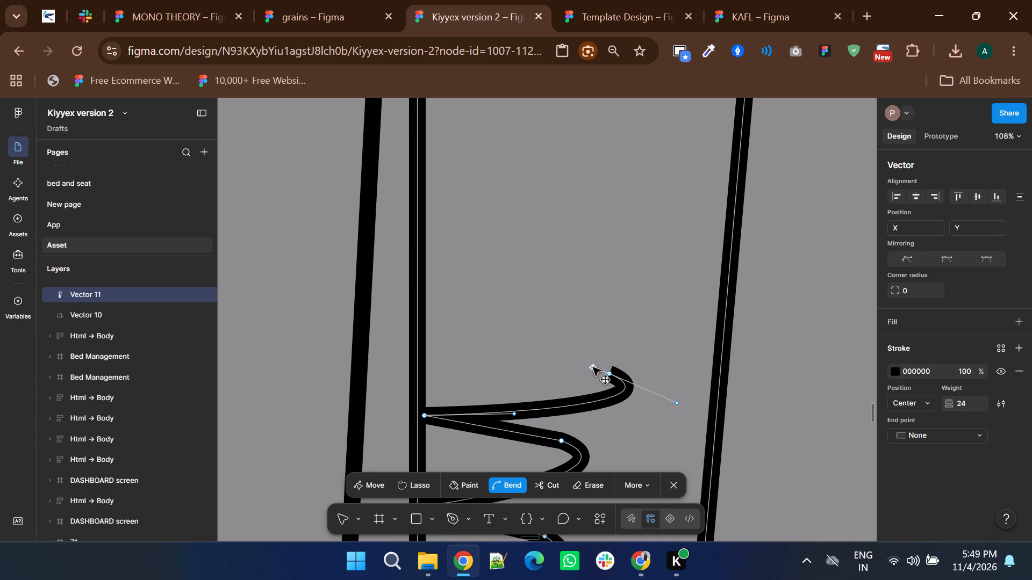
pyautogui.keyDown('ctrl'); pyautogui.keyDown('alt'); pyautogui.moveTo(593, 367); pyautogui.dragTo(608, 371); pyautogui.keyUp('alt'); pyautogui.keyUp('ctrl')
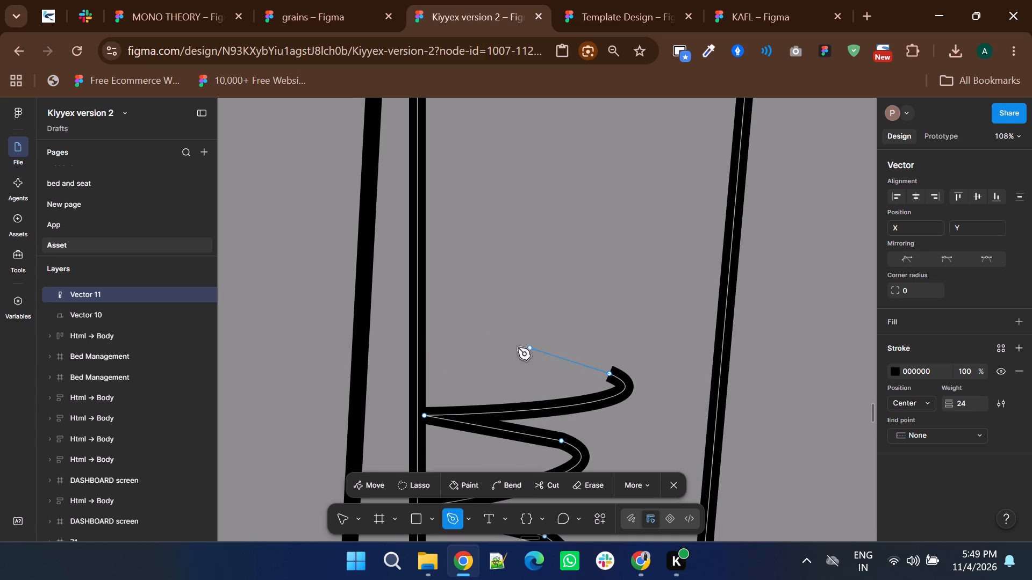
pyautogui.click(422, 356)
# Add a lobe above the widest one, curving out to about 18896 × 13969 and returning to the left edge at about 18693 × 13943.
pyautogui.scroll(2, 422, 359)
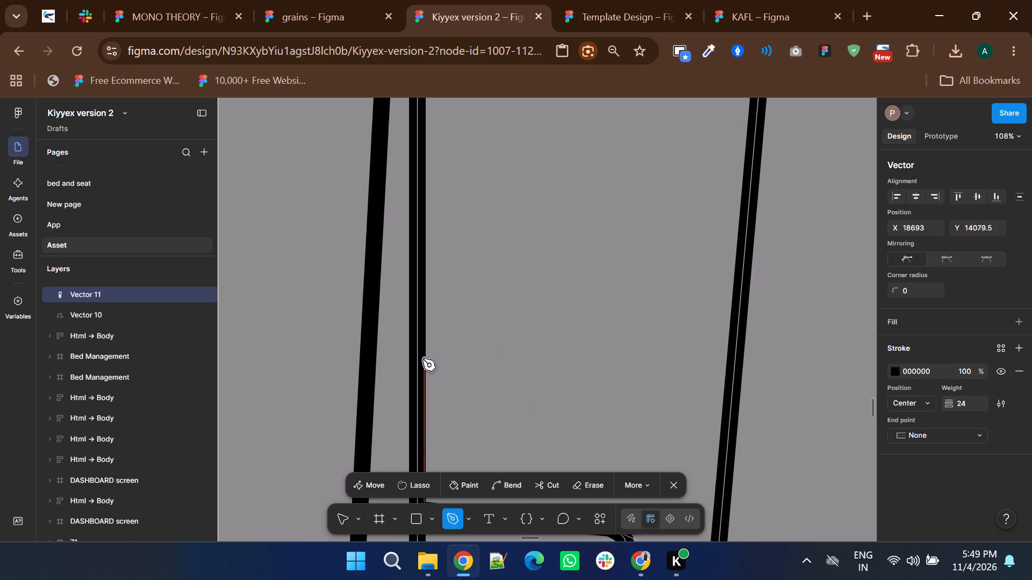
pyautogui.scroll(-1, 522, 419)
pyautogui.moveTo(565, 356); pyautogui.dragTo(548, 343)
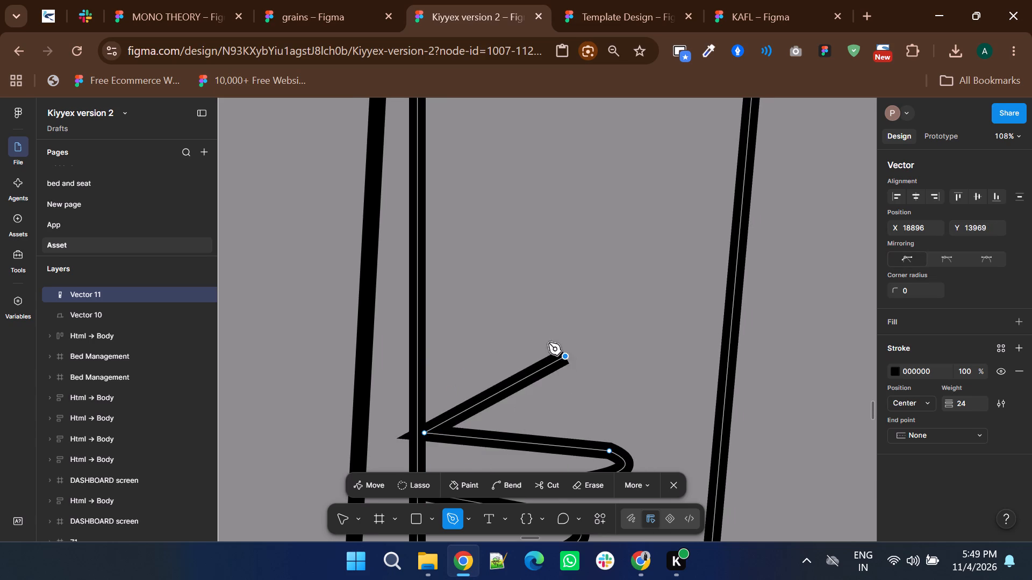
pyautogui.moveTo(548, 343); pyautogui.dragTo(489, 323)
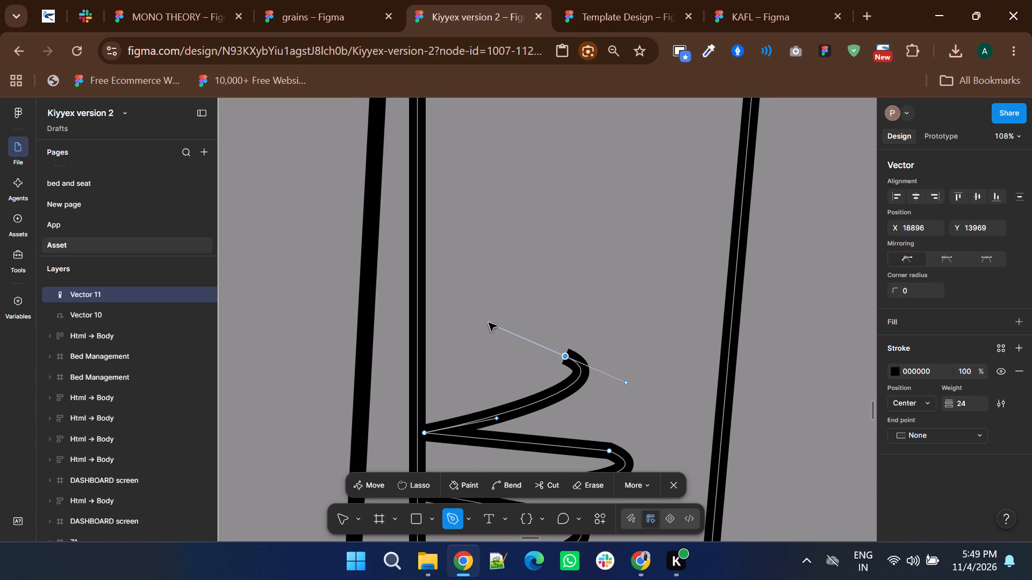
pyautogui.keyDown('ctrl'); pyautogui.keyDown('alt'); pyautogui.moveTo(489, 323); pyautogui.dragTo(565, 358); pyautogui.keyUp('alt'); pyautogui.keyUp('ctrl')
pyautogui.click(424, 338)
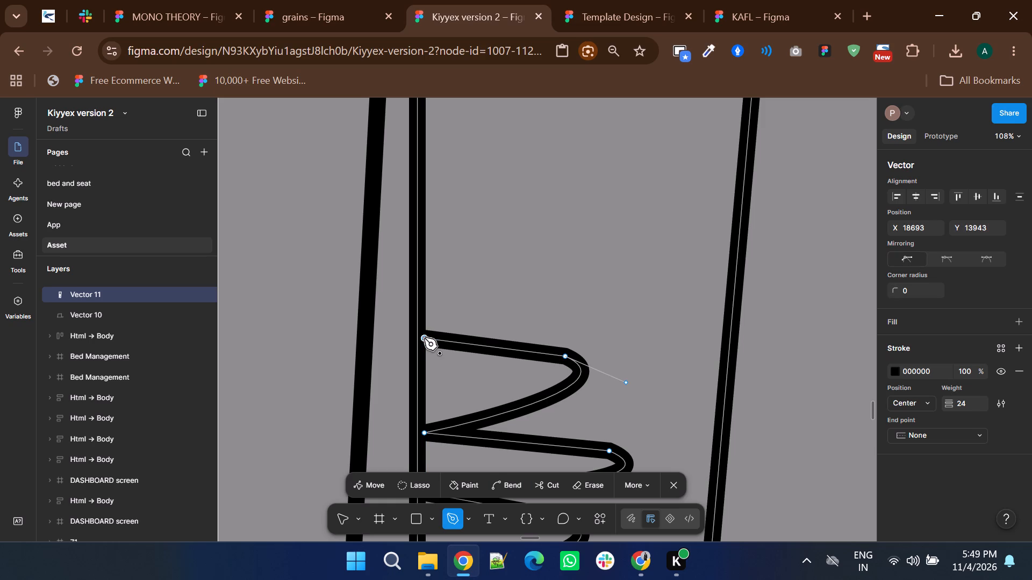
# Add the next lobe upward, curving out to about 18896 × 13866 and returning to the left edge at about 18693 × 13838.
pyautogui.scroll(1, 503, 382)
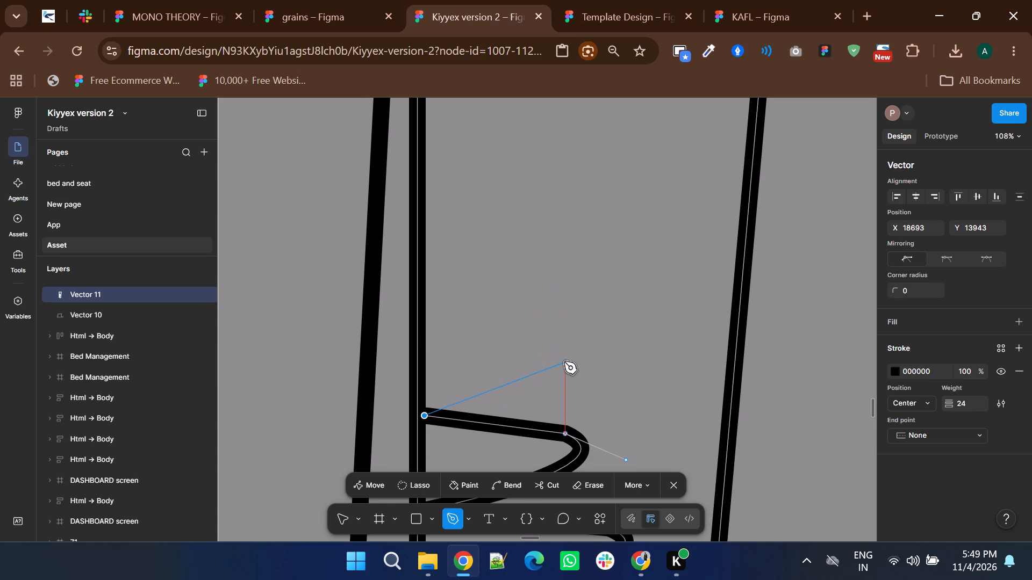
pyautogui.moveTo(564, 361); pyautogui.dragTo(476, 338)
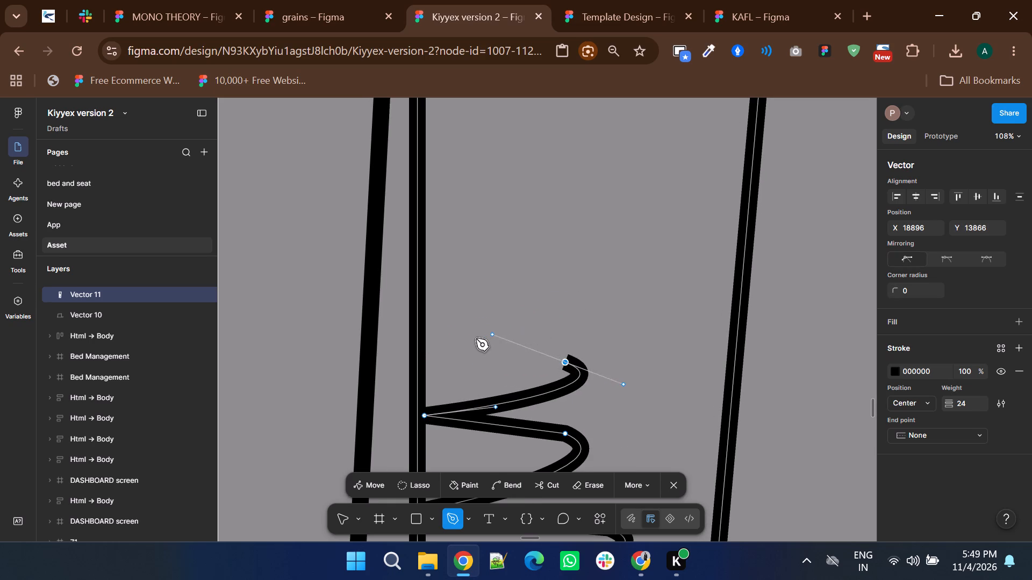
pyautogui.moveTo(476, 338); pyautogui.dragTo(472, 327)
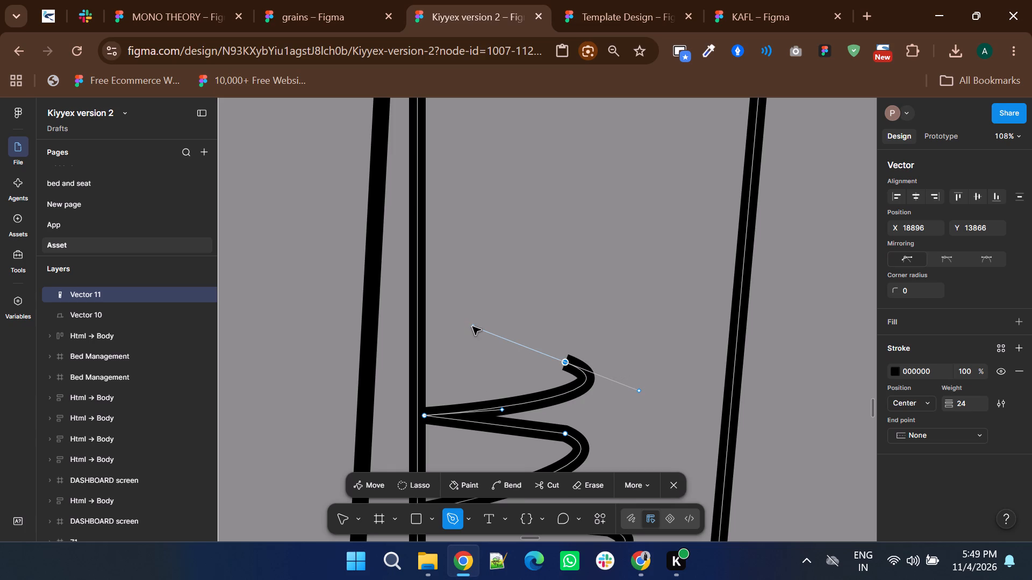
pyautogui.keyDown('ctrl'); pyautogui.keyDown('alt'); pyautogui.moveTo(472, 327); pyautogui.dragTo(561, 360); pyautogui.keyUp('alt'); pyautogui.keyUp('ctrl')
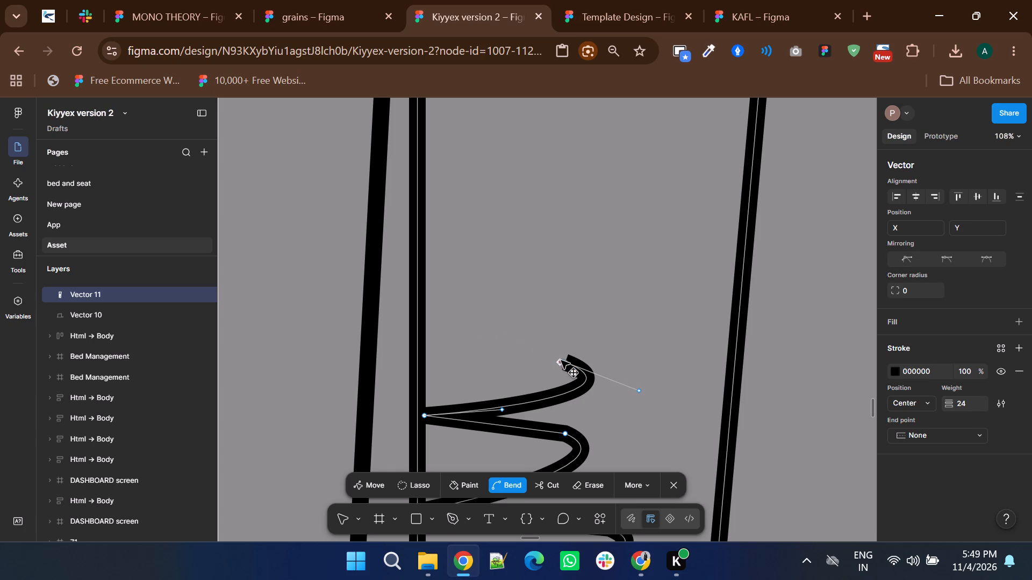
pyautogui.keyDown('ctrl'); pyautogui.keyDown('alt'); pyautogui.moveTo(561, 360); pyautogui.dragTo(563, 362); pyautogui.keyUp('alt'); pyautogui.keyUp('ctrl')
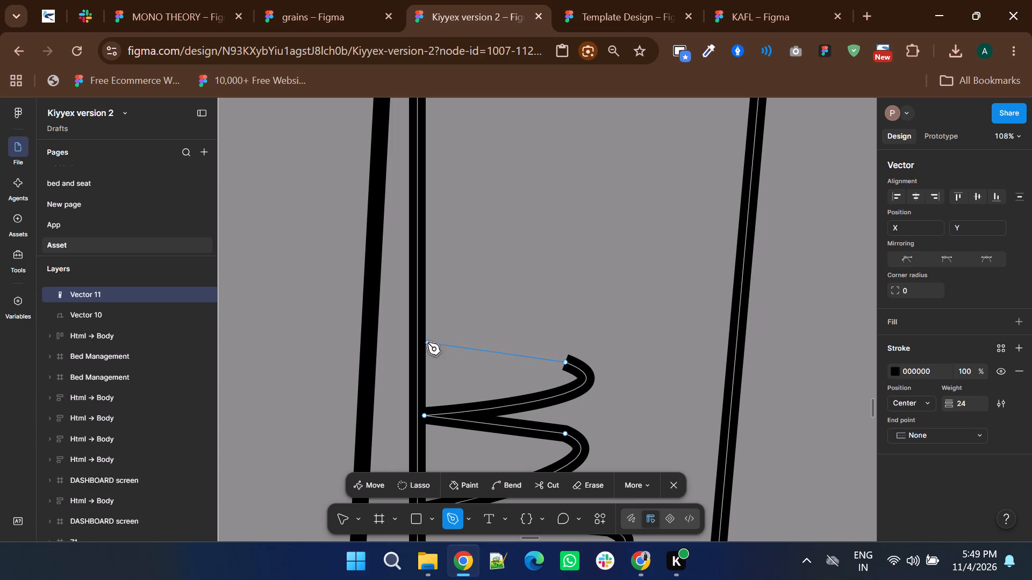
pyautogui.click(427, 343)
pyautogui.keyDown('ctrl'); pyautogui.keyDown('alt'); pyautogui.scroll(3, 427, 343); pyautogui.keyUp('alt'); pyautogui.keyUp('ctrl')
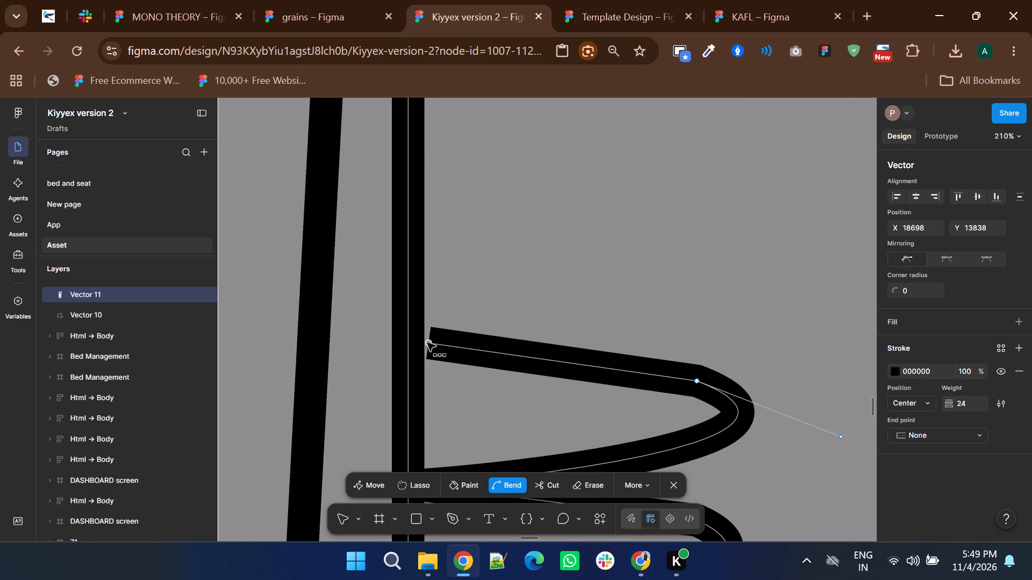
pyautogui.click(422, 343)
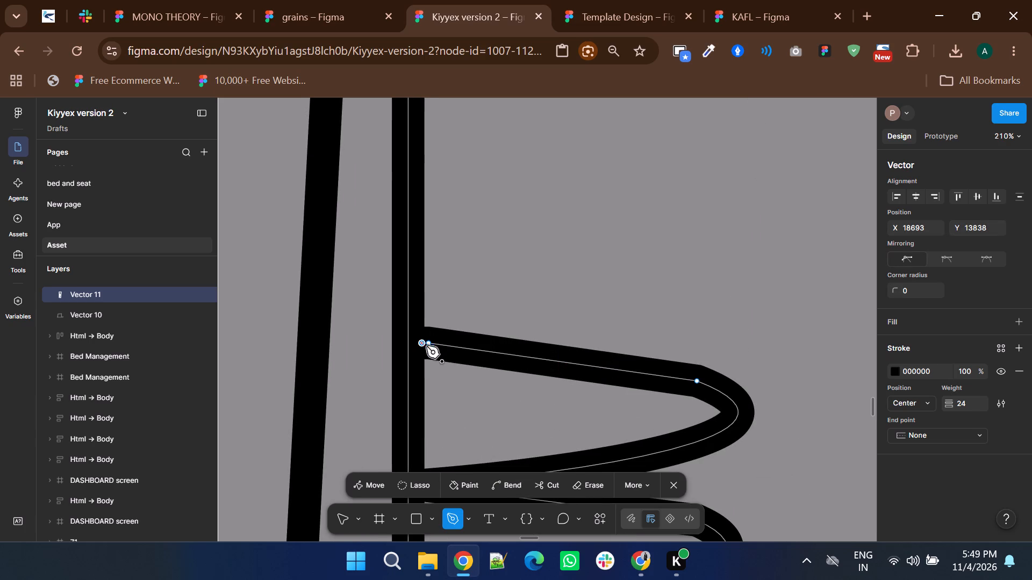
# Add a slightly wider curved lobe above, returning to the panel's left edge at about 18693 × 13731.5.
pyautogui.keyDown('ctrl'); pyautogui.keyDown('alt'); pyautogui.scroll(-1, 435, 396); pyautogui.keyUp('alt'); pyautogui.keyUp('ctrl')
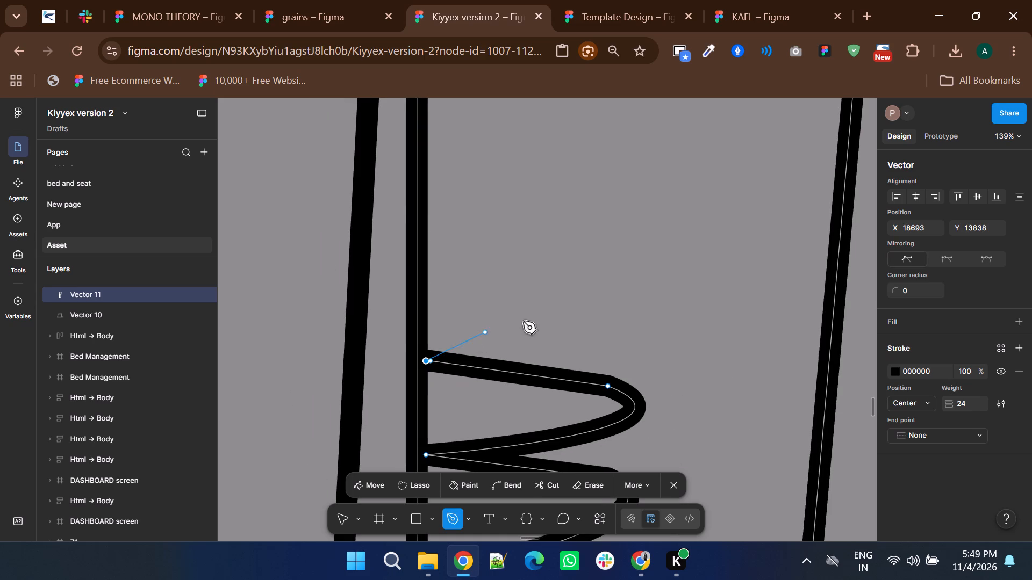
pyautogui.scroll(1, 540, 358)
pyautogui.keyDown('ctrl'); pyautogui.keyDown('alt'); pyautogui.scroll(-1, 566, 365); pyautogui.keyUp('alt'); pyautogui.keyUp('ctrl')
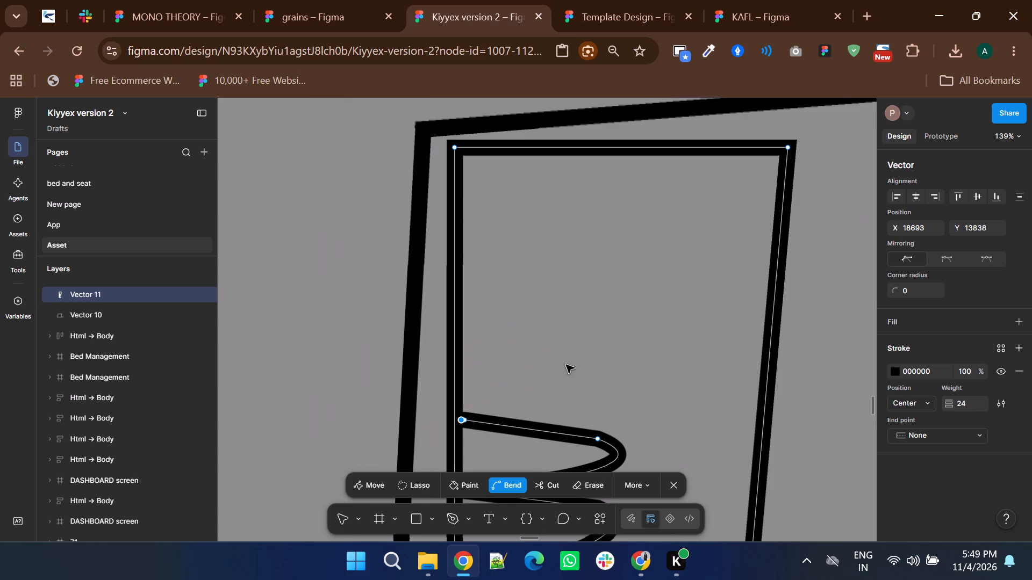
pyautogui.moveTo(619, 380); pyautogui.dragTo(543, 331)
pyautogui.keyDown('ctrl'); pyautogui.keyDown('alt'); pyautogui.moveTo(543, 331); pyautogui.dragTo(545, 331); pyautogui.keyUp('alt'); pyautogui.keyUp('ctrl')
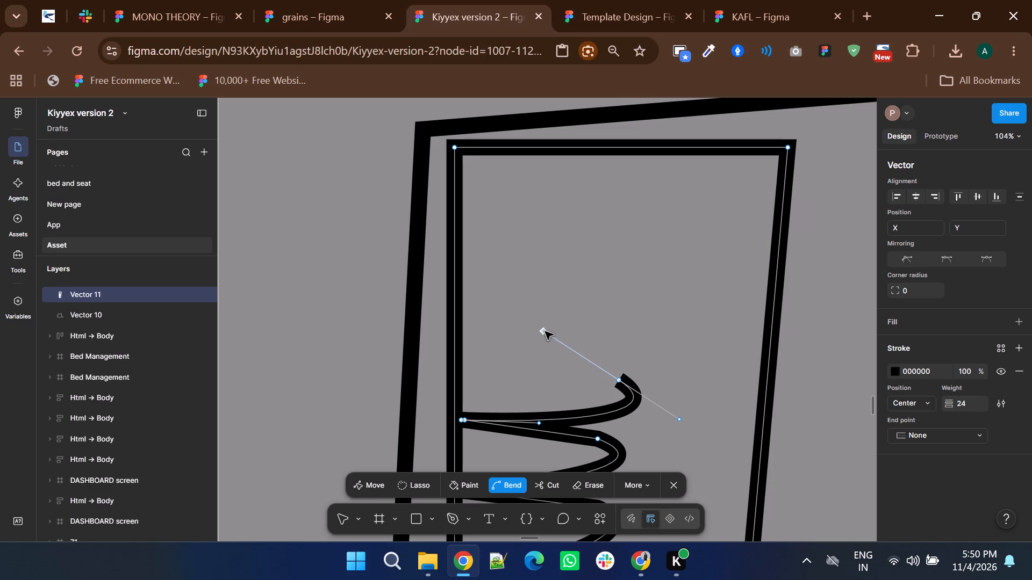
pyautogui.keyDown('ctrl'); pyautogui.keyDown('alt'); pyautogui.moveTo(545, 331); pyautogui.dragTo(617, 381); pyautogui.keyUp('alt'); pyautogui.keyUp('ctrl')
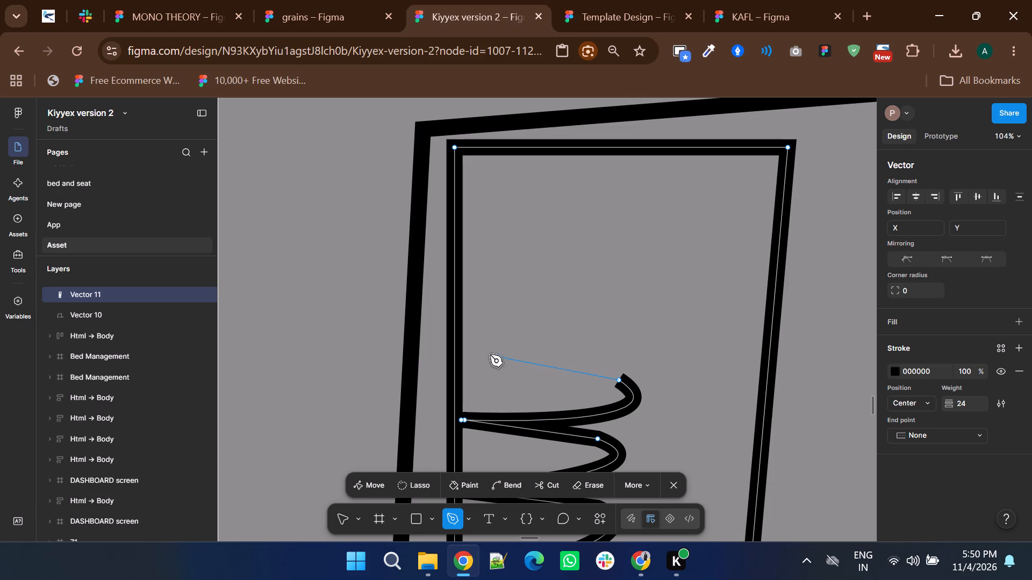
pyautogui.click(459, 348)
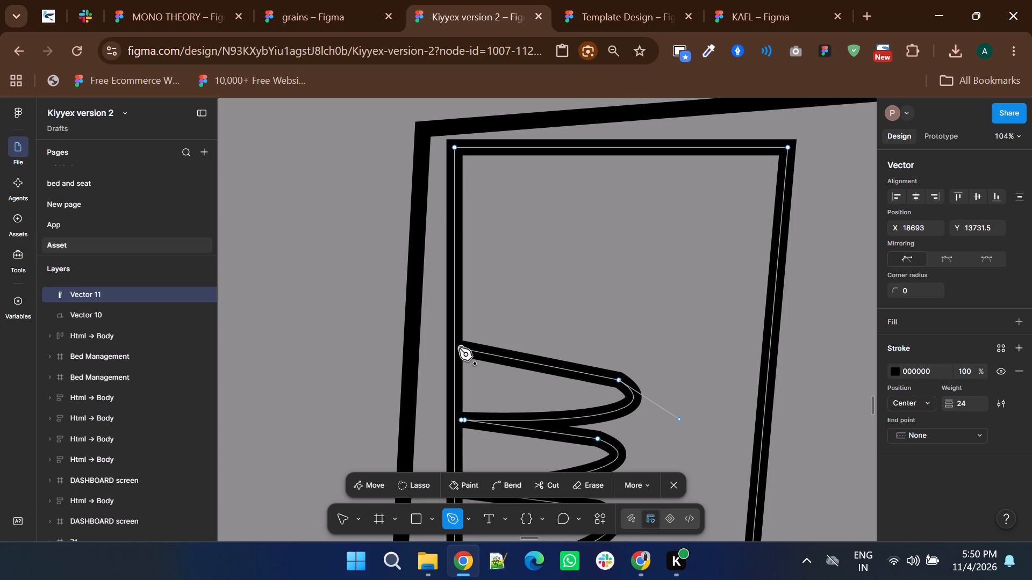
# Add another, even wider curved lobe above, returning to the panel's left edge.
pyautogui.scroll(1, 459, 348)
pyautogui.moveTo(642, 397); pyautogui.dragTo(545, 348)
pyautogui.keyDown('ctrl'); pyautogui.keyDown('alt'); pyautogui.moveTo(545, 348); pyautogui.dragTo(608, 386); pyautogui.keyUp('alt'); pyautogui.keyUp('ctrl')
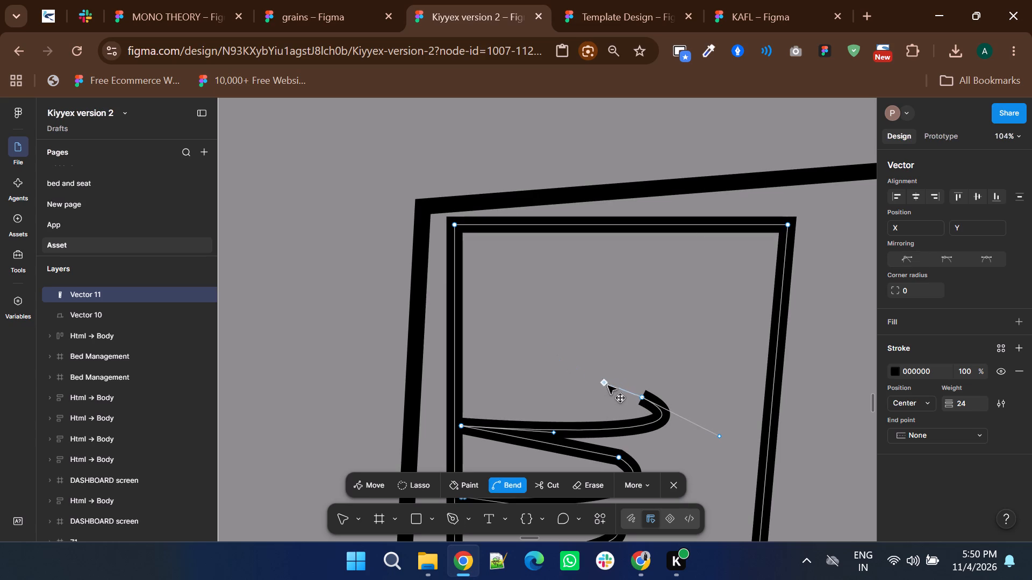
pyautogui.keyDown('ctrl'); pyautogui.keyDown('alt'); pyautogui.moveTo(608, 386); pyautogui.dragTo(643, 395); pyautogui.keyUp('alt'); pyautogui.keyUp('ctrl')
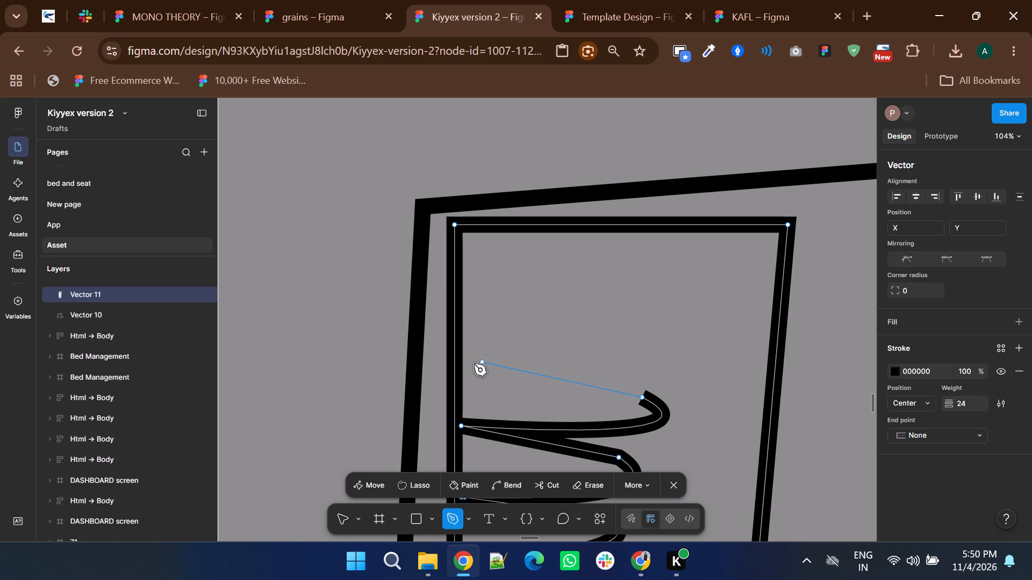
pyautogui.click(462, 363)
# Add a narrower lobe above, curving out to about 18896.5 × 13589.5 and returning to the left edge at about 18693 × 13549.
pyautogui.scroll(1, 462, 363)
pyautogui.moveTo(598, 408); pyautogui.dragTo(543, 372)
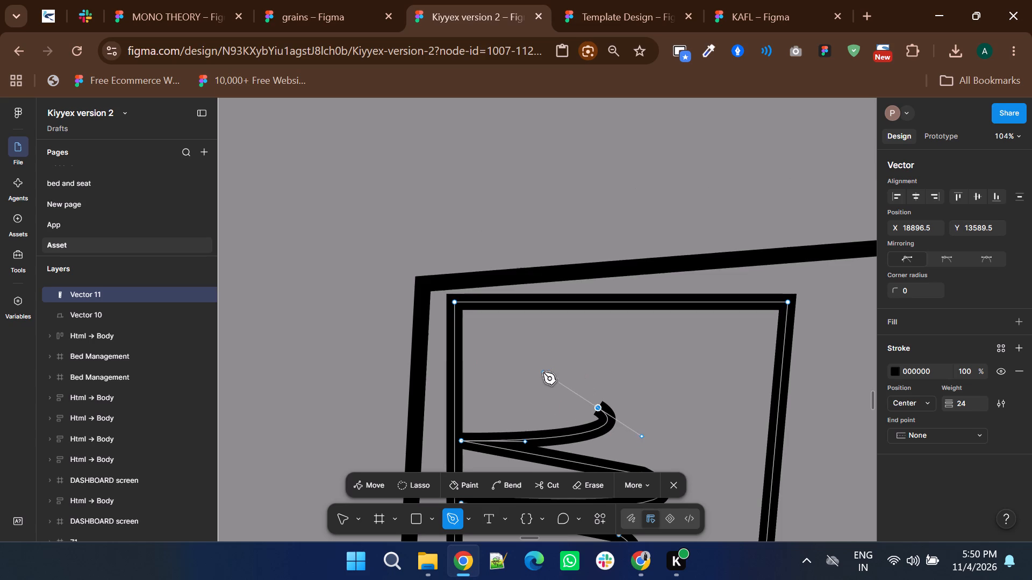
pyautogui.moveTo(543, 372); pyautogui.dragTo(541, 373)
pyautogui.keyDown('ctrl'); pyautogui.keyDown('alt'); pyautogui.moveTo(541, 373); pyautogui.dragTo(596, 406); pyautogui.keyUp('alt'); pyautogui.keyUp('ctrl')
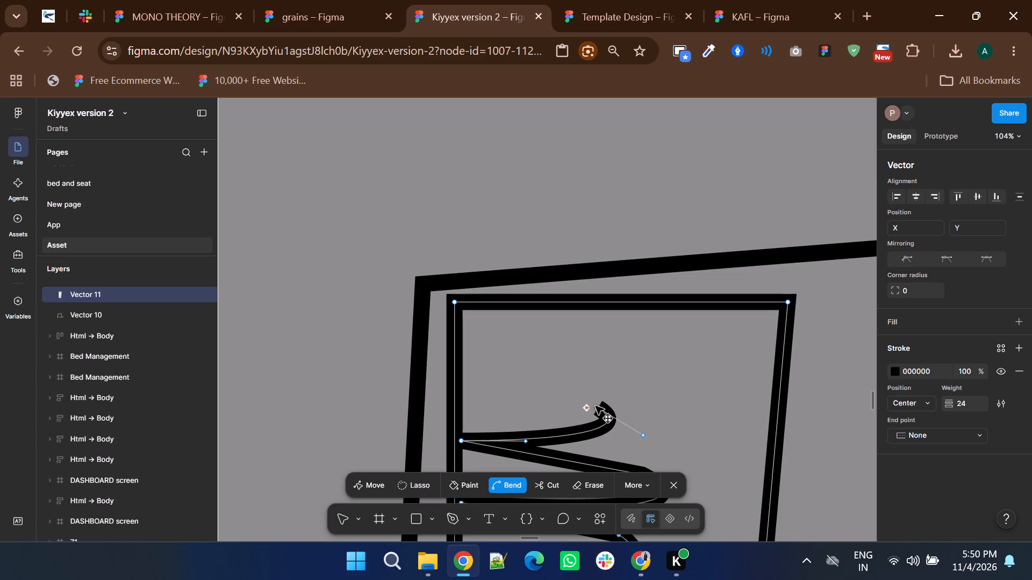
pyautogui.keyDown('ctrl'); pyautogui.keyDown('alt'); pyautogui.moveTo(596, 406); pyautogui.dragTo(597, 409); pyautogui.keyUp('alt'); pyautogui.keyUp('ctrl')
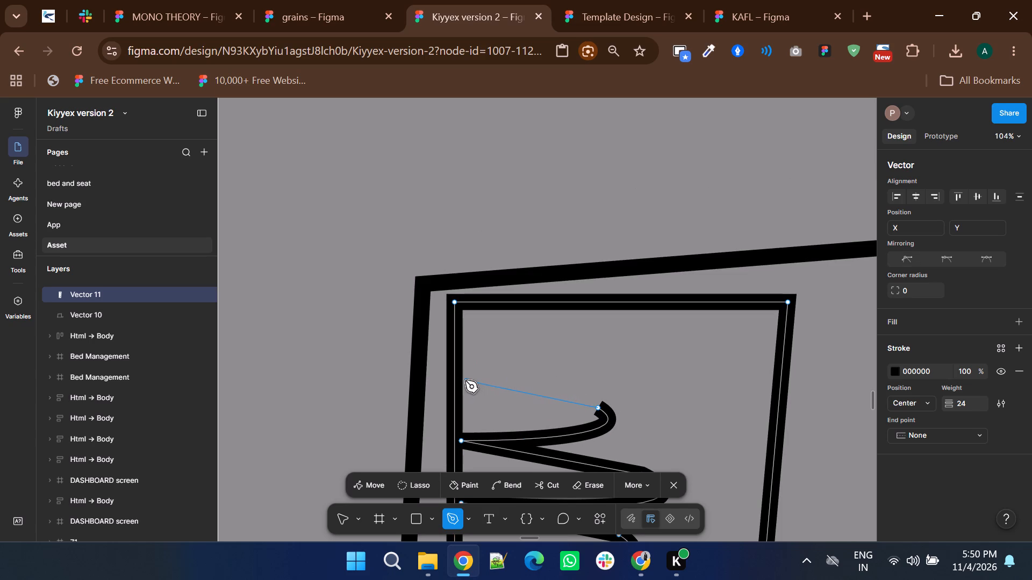
pyautogui.click(464, 380)
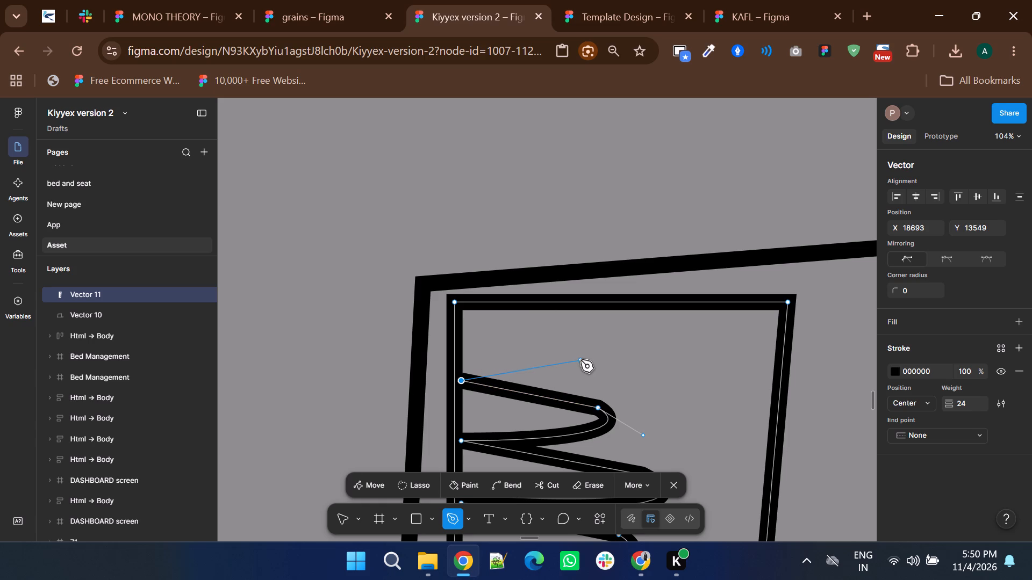
# Add the topmost lobe, curving out to about 18872 × 13518.5, join it to the panel's left side line, and finish the path.
pyautogui.moveTo(581, 360); pyautogui.dragTo(538, 329)
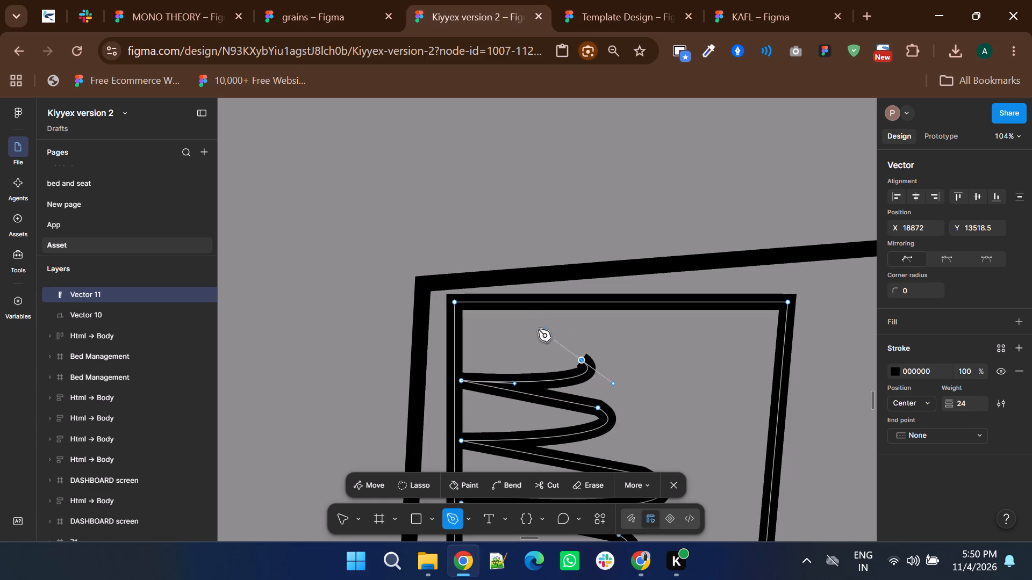
pyautogui.moveTo(538, 329); pyautogui.dragTo(525, 326)
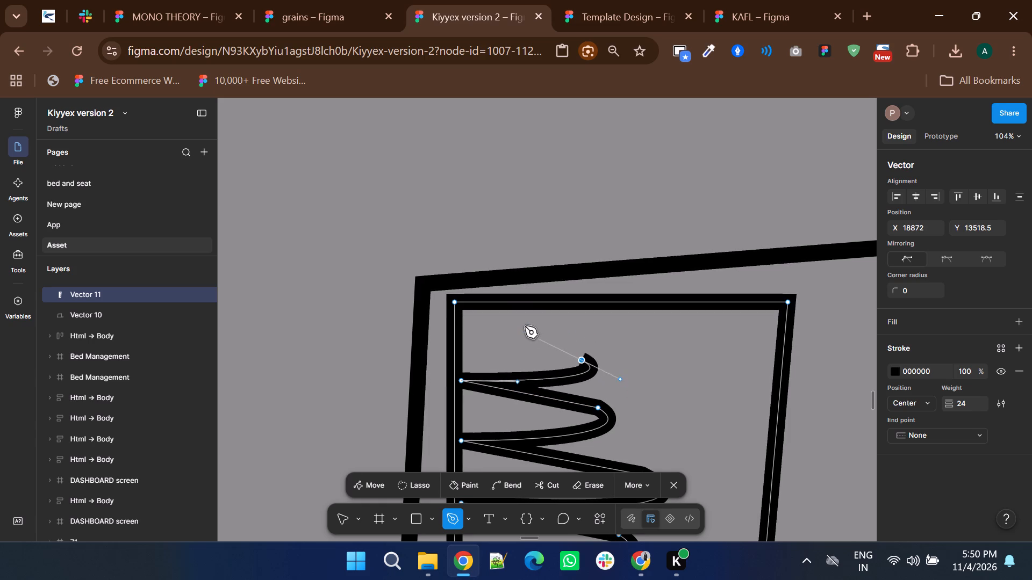
pyautogui.moveTo(525, 326); pyautogui.dragTo(515, 324)
pyautogui.keyDown('ctrl'); pyautogui.keyDown('alt'); pyautogui.moveTo(515, 324); pyautogui.dragTo(564, 352); pyautogui.keyUp('alt'); pyautogui.keyUp('ctrl')
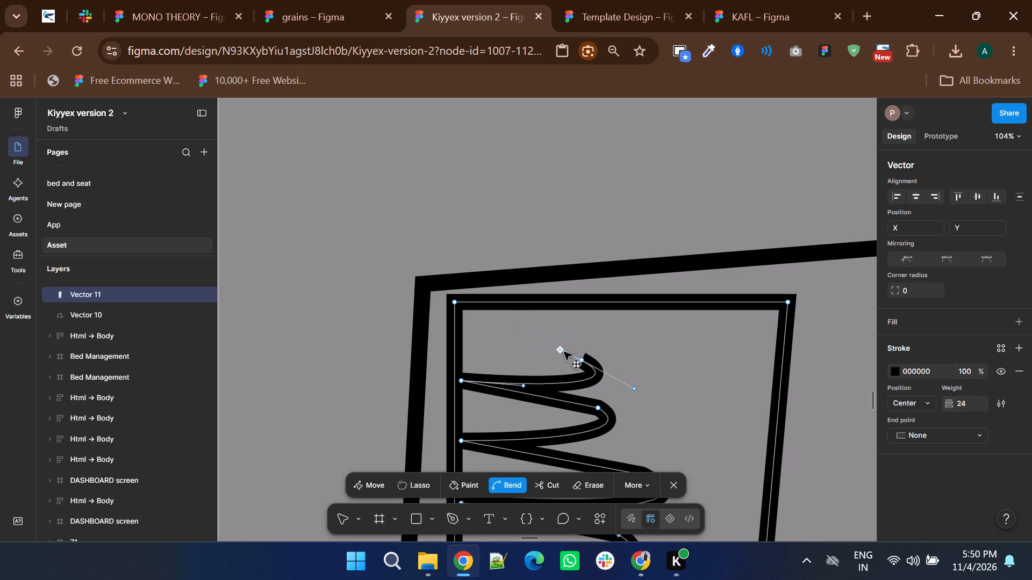
pyautogui.keyDown('ctrl'); pyautogui.keyDown('alt'); pyautogui.moveTo(564, 352); pyautogui.dragTo(584, 361); pyautogui.keyUp('alt'); pyautogui.keyUp('ctrl')
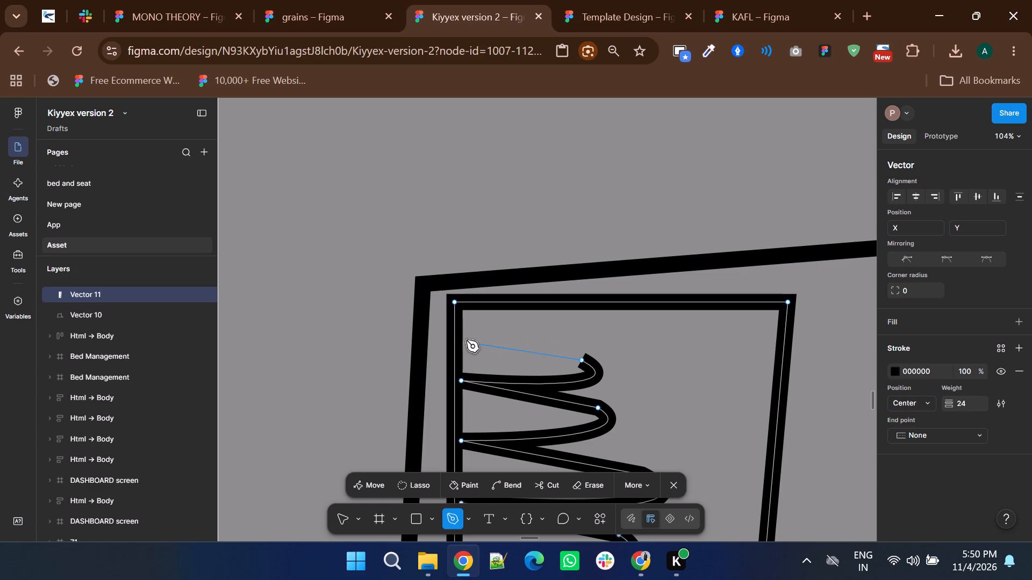
pyautogui.click(455, 331)
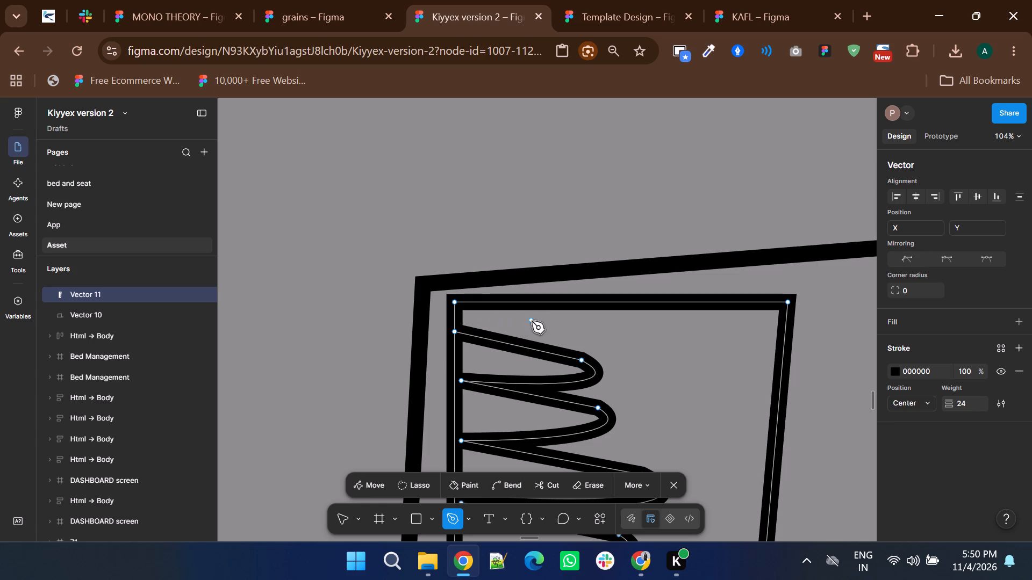
pyautogui.moveTo(545, 328); pyautogui.dragTo(580, 322)
pyautogui.click(672, 489)
# Reposition the curtain panel inside the outline to about 18678 × 13437.
pyautogui.keyDown('ctrl'); pyautogui.scroll(-2, 488, 400); pyautogui.keyUp('ctrl')
pyautogui.scroll(-2, 488, 400)
pyautogui.keyDown('ctrl'); pyautogui.scroll(-1, 488, 400); pyautogui.keyUp('ctrl')
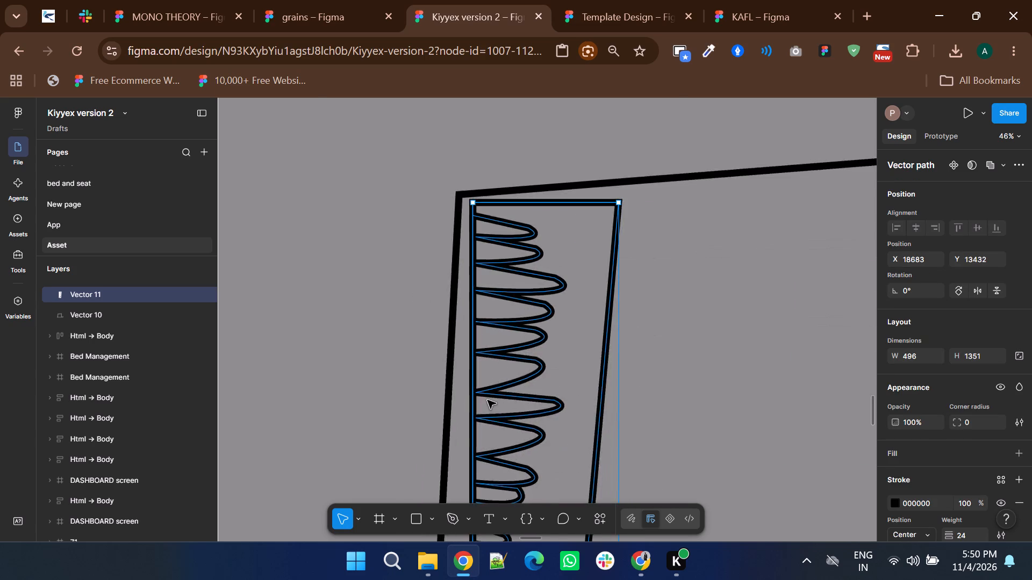
pyautogui.keyDown('ctrl'); pyautogui.scroll(-1, 488, 400); pyautogui.keyUp('ctrl')
pyautogui.click(587, 427)
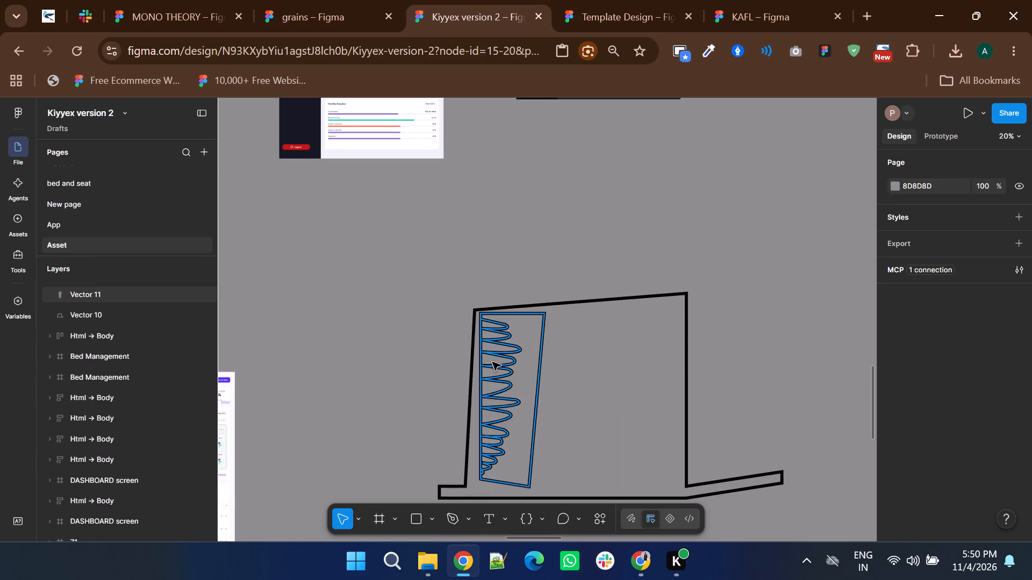
pyautogui.moveTo(492, 362); pyautogui.dragTo(487, 383)
pyautogui.moveTo(488, 407); pyautogui.dragTo(493, 388)
pyautogui.keyDown('alt'); pyautogui.moveTo(496, 388); pyautogui.dragTo(553, 369); pyautogui.keyUp('alt')
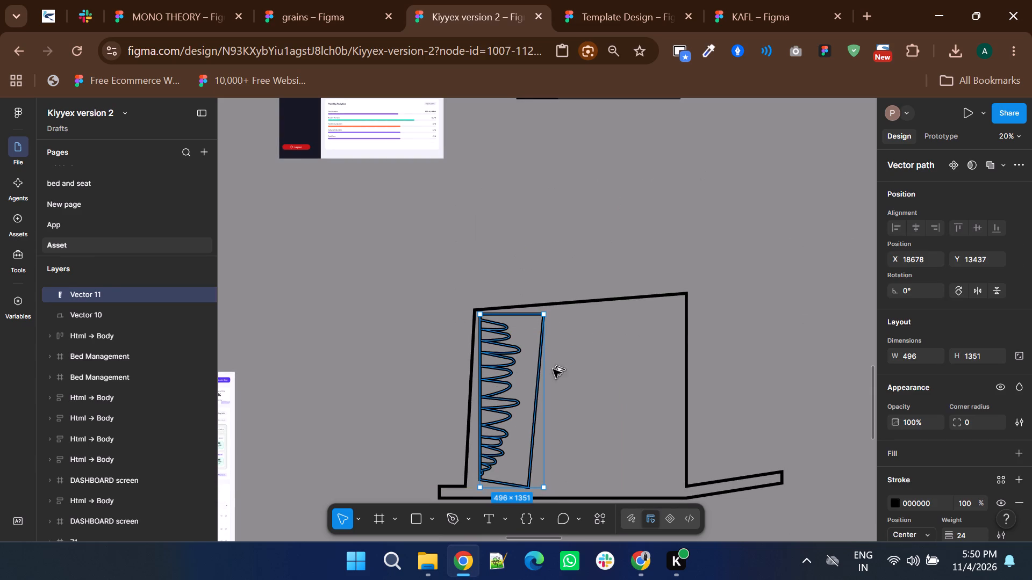
# Place a horizontally flipped duplicate of the curtain panel against the outline's right vertical wall.
pyautogui.keyDown('alt'); pyautogui.moveTo(553, 369); pyautogui.dragTo(617, 382); pyautogui.keyUp('alt')
pyautogui.rightClick(617, 382)
pyautogui.scroll(-5, 657, 432)
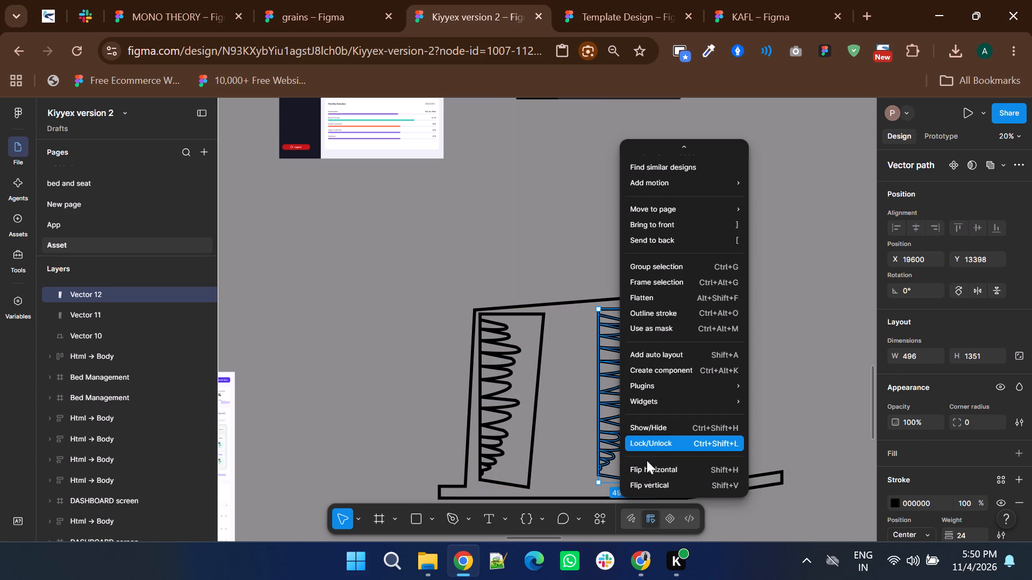
pyautogui.click(643, 469)
pyautogui.moveTo(618, 413); pyautogui.dragTo(642, 413)
# Shift the original curtain panel to about X 18653 and rotate it to about -3.12° along the outline's slanted left wall.
pyautogui.click(498, 407)
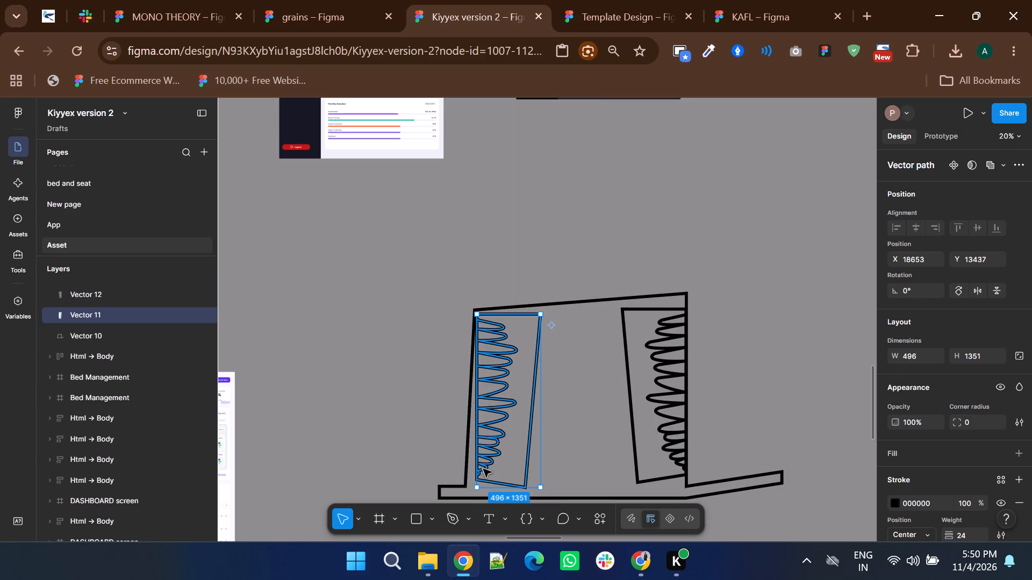
pyautogui.moveTo(475, 493); pyautogui.dragTo(463, 491)
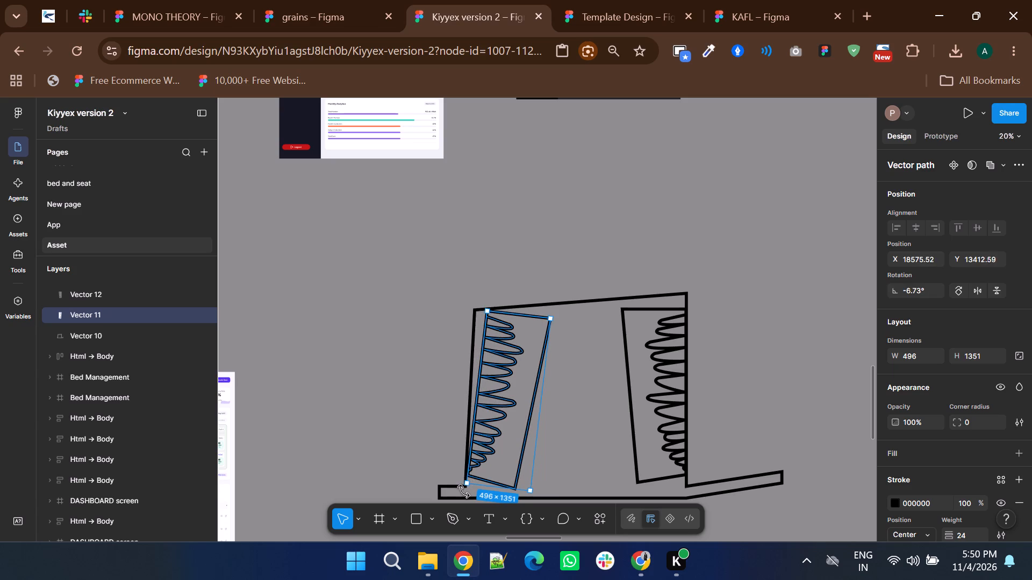
pyautogui.moveTo(463, 491); pyautogui.dragTo(470, 493)
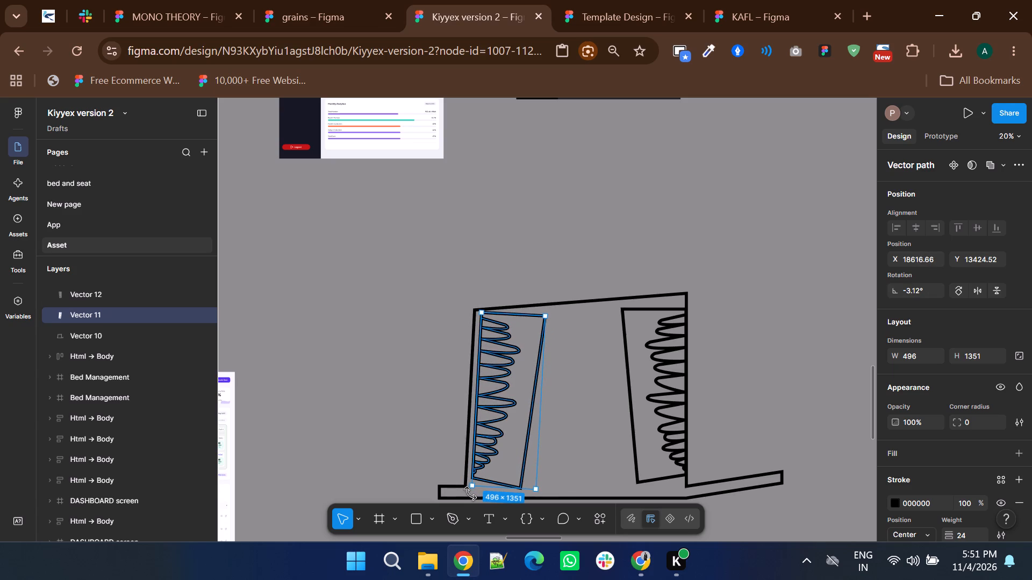
# Nudge the original curtain panel against the outline's slanted left wall, to about X 18579.66, Y 13436.52.
pyautogui.press('Left')
pyautogui.press('Left')
pyautogui.press('Left')
pyautogui.press('Left')
pyautogui.press('Left')
pyautogui.press('Left')
pyautogui.press('Left')
pyautogui.press('Left')
pyautogui.press('Left')
pyautogui.press('Left')
pyautogui.press('Left')
pyautogui.press('Left')
pyautogui.press('Left')
pyautogui.press('Left')
pyautogui.press('Left')
pyautogui.press('Left')
pyautogui.press('Left')
pyautogui.press('Left')
pyautogui.press('Left')
pyautogui.press('Left')
pyautogui.press('Left')
pyautogui.press('Left')
pyautogui.press('Left')
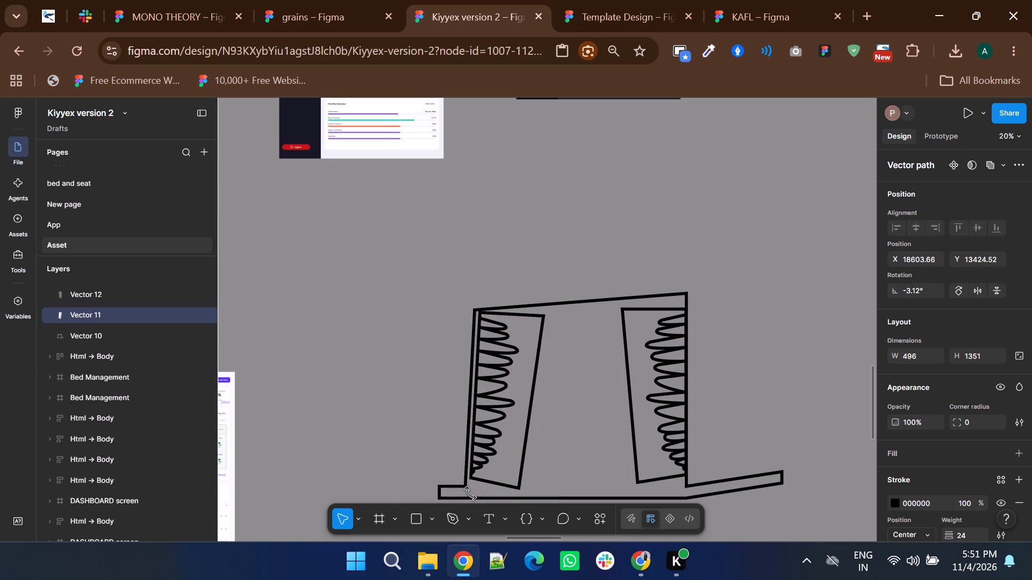
pyautogui.press('Down')
pyautogui.press('Down')
pyautogui.press('Down')
pyautogui.press('Down')
pyautogui.press('Down')
pyautogui.press('Down')
pyautogui.press('Down')
pyautogui.press('Down')
pyautogui.press('Down')
pyautogui.press('Down')
pyautogui.press('Down')
pyautogui.press('Down')
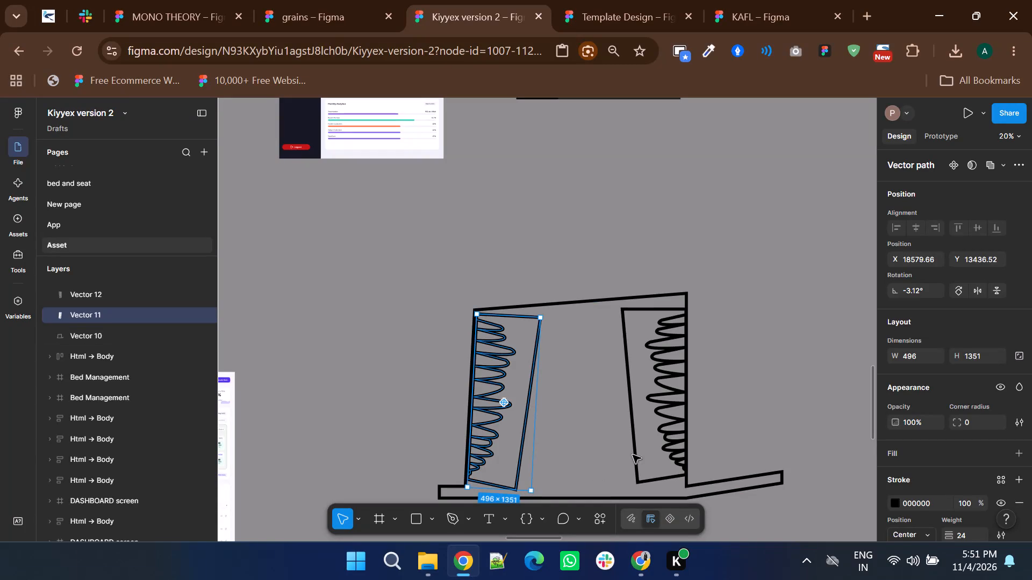
pyautogui.click(652, 440)
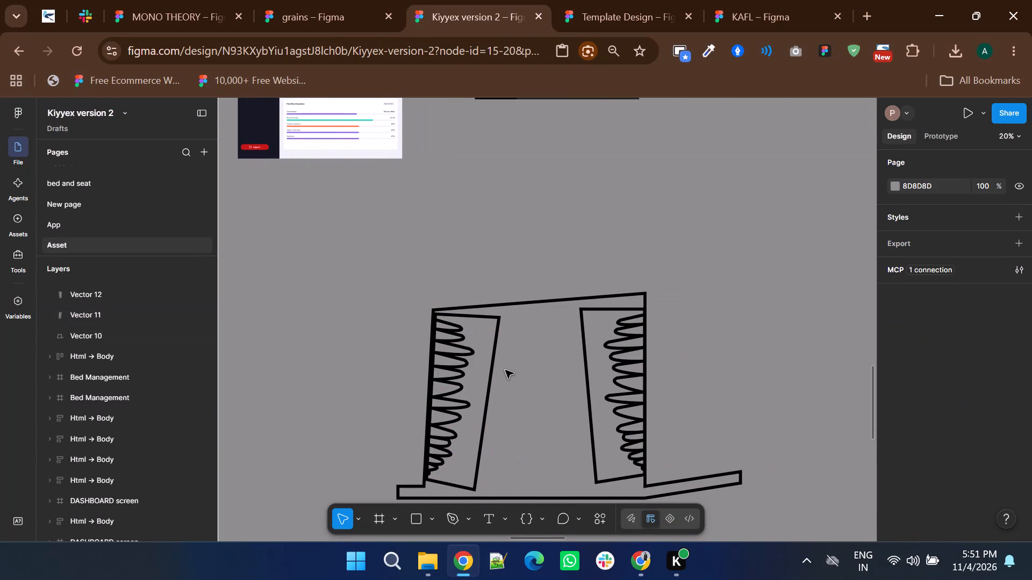
# Draw an inverted V about 730.5 × 817 with the Pen tool between the two curtain panels.
pyautogui.keyDown('ctrl'); pyautogui.scroll(-3, 505, 370); pyautogui.keyUp('ctrl')
pyautogui.click(629, 374)
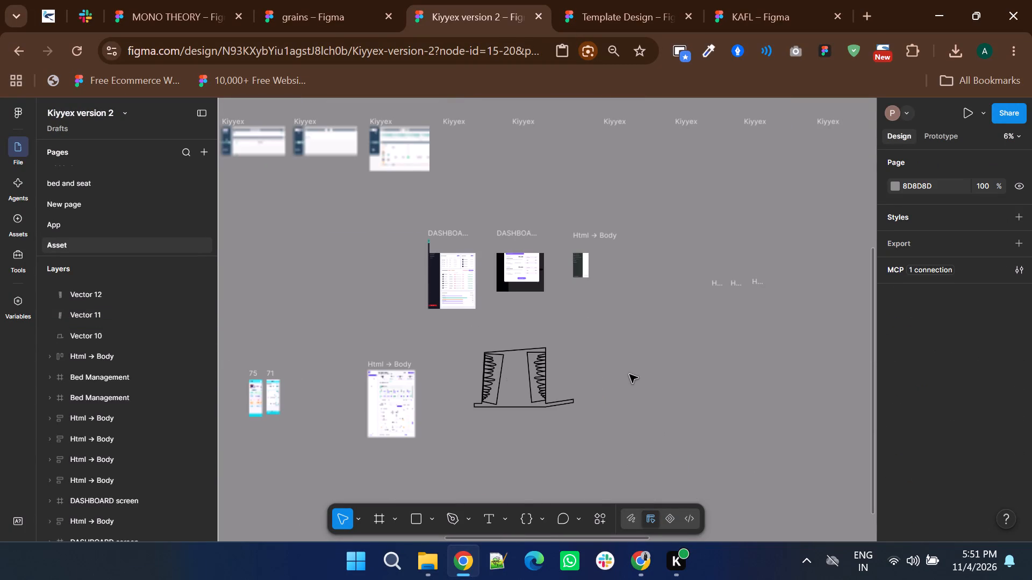
pyautogui.click(447, 523)
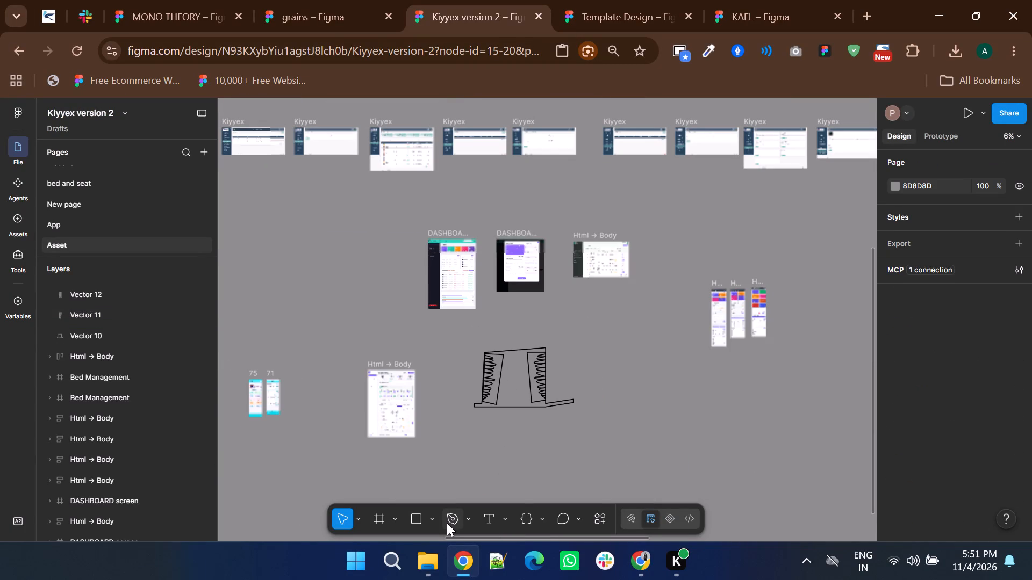
pyautogui.click(500, 394)
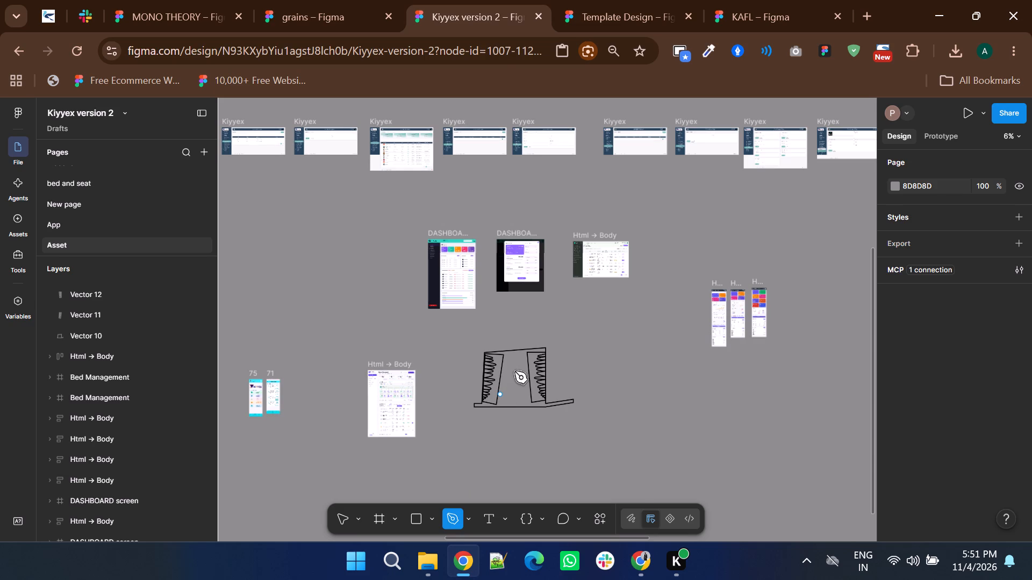
pyautogui.click(514, 364)
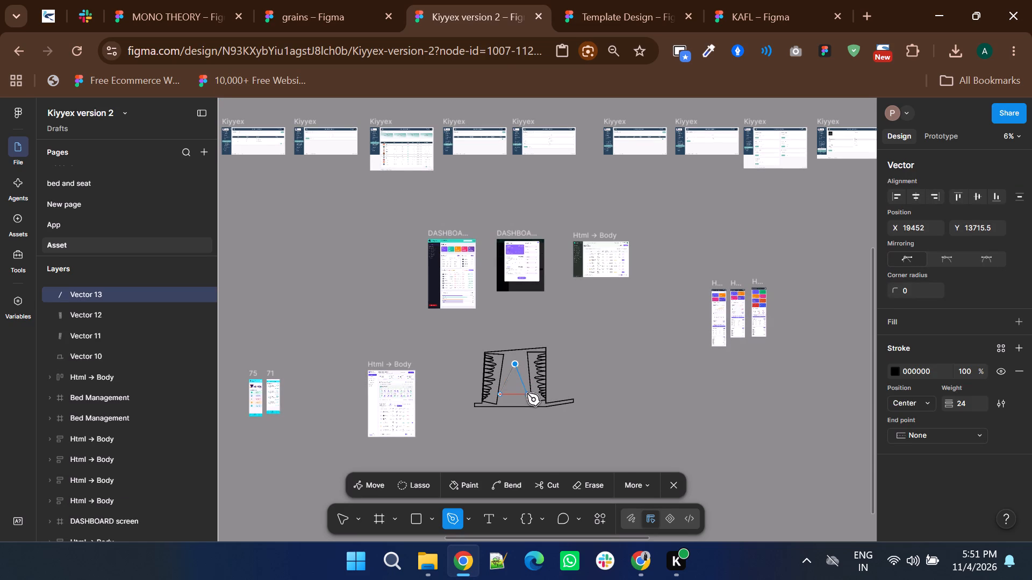
pyautogui.click(527, 393)
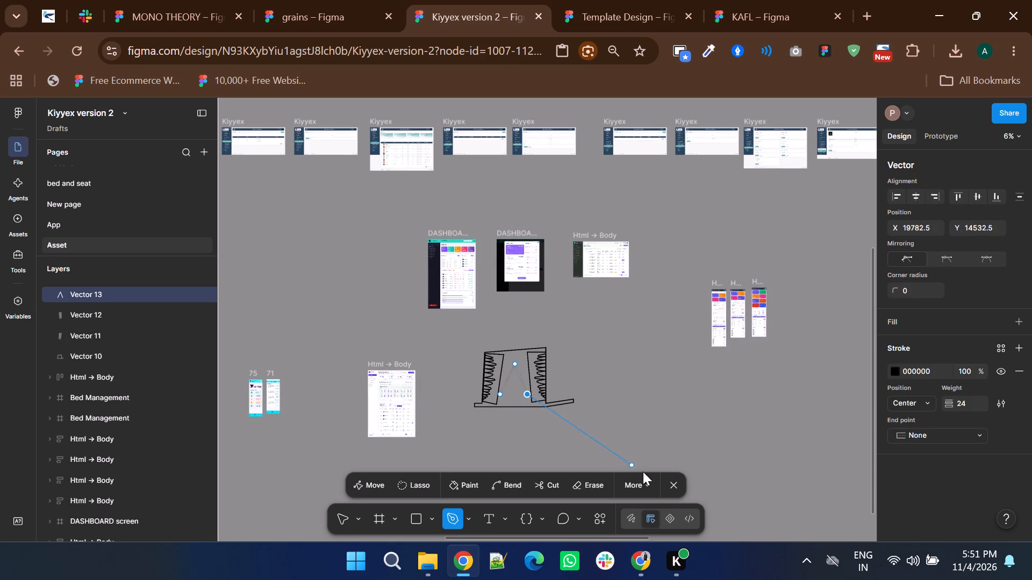
pyautogui.doubleClick(673, 479)
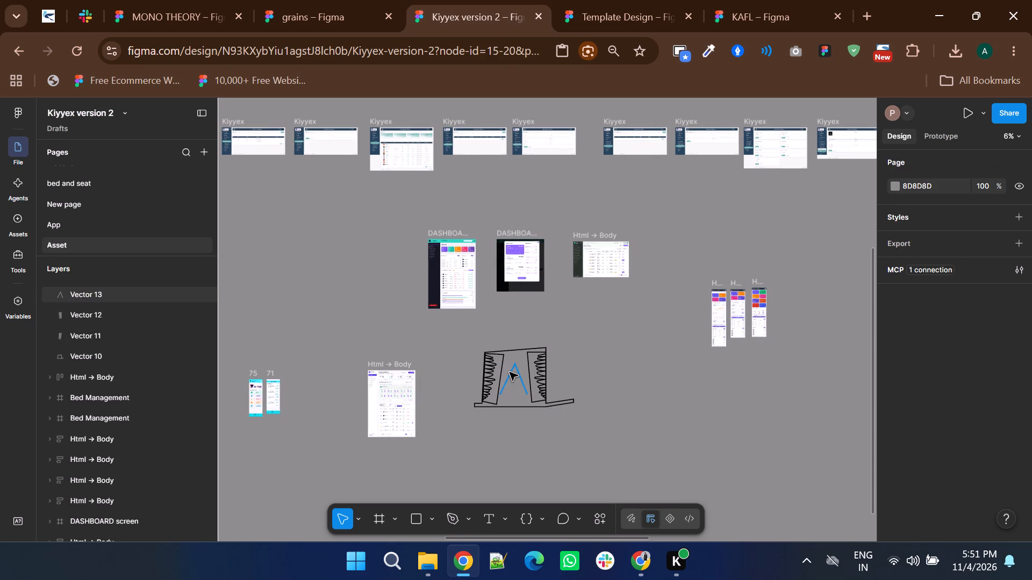
pyautogui.click(510, 372)
# Draw a crossbar about 483 wide between the inverted V's two legs with the Pen tool to form a letter A.
pyautogui.keyDown('ctrl'); pyautogui.scroll(3, 521, 400); pyautogui.keyUp('ctrl')
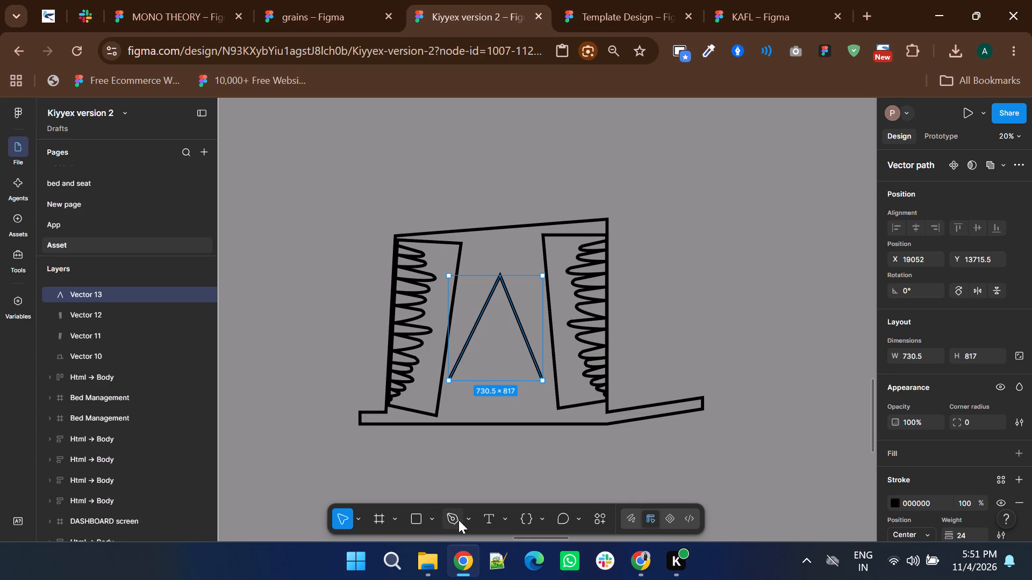
pyautogui.click(458, 519)
pyautogui.keyDown('ctrl'); pyautogui.scroll(2, 471, 356); pyautogui.keyUp('ctrl')
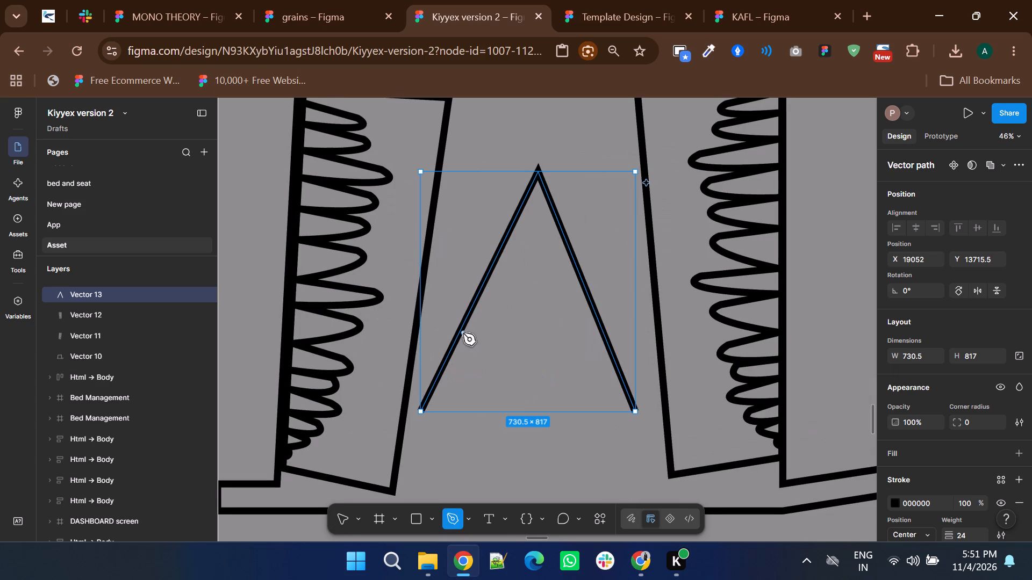
pyautogui.click(463, 333)
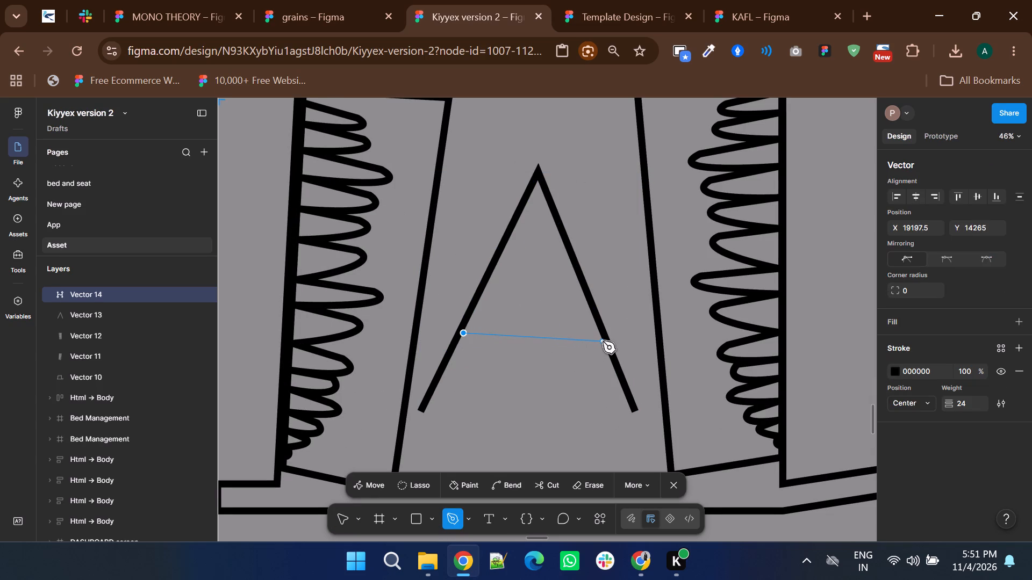
pyautogui.click(605, 341)
pyautogui.keyDown('ctrl'); pyautogui.scroll(-2, 572, 358); pyautogui.keyUp('ctrl')
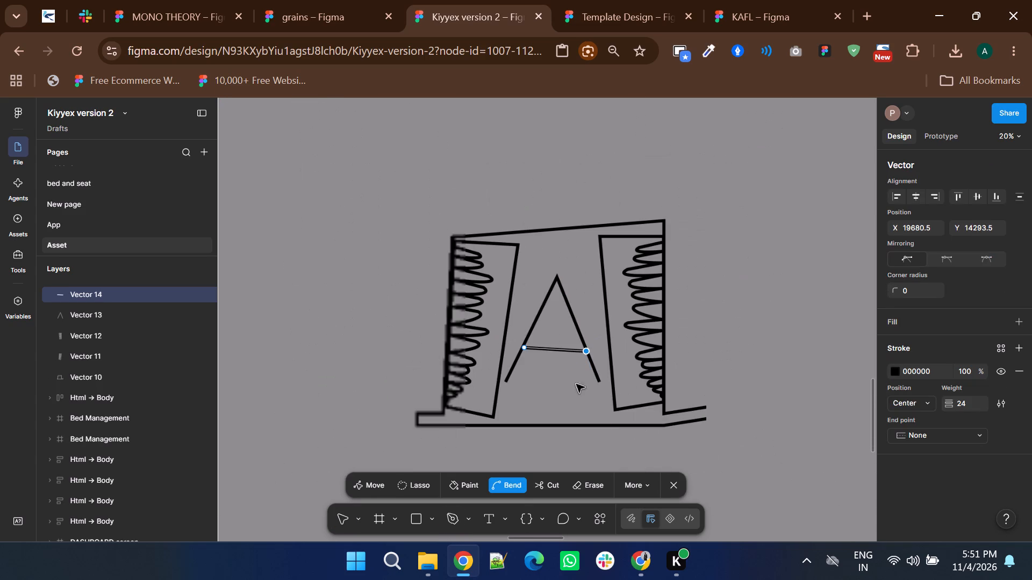
pyautogui.click(684, 491)
pyautogui.click(674, 482)
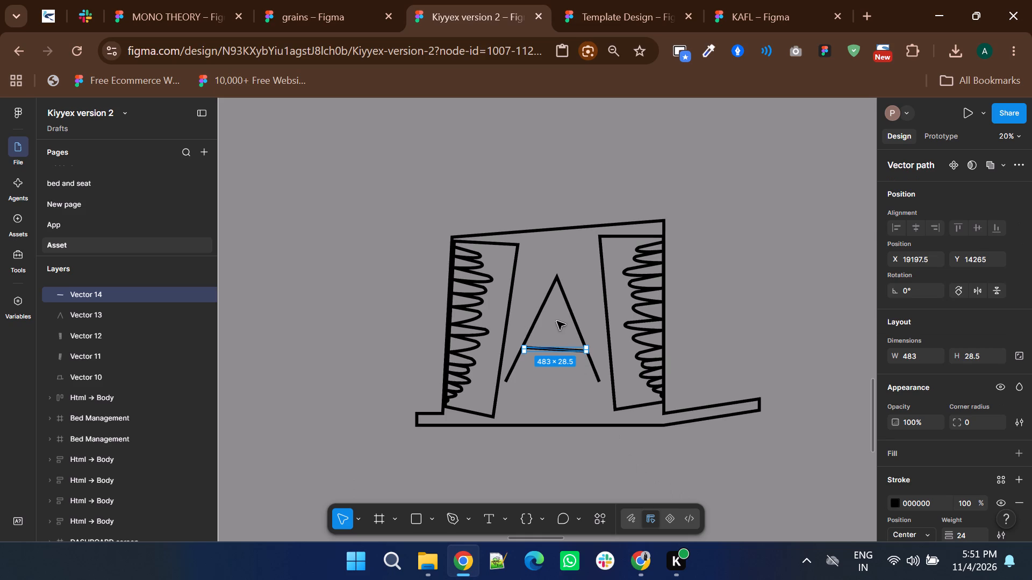
# Set the stroke of the letter A's two vectors to Outside and raise its weight to about 43.
pyautogui.keyDown('shift'); pyautogui.click(536, 314); pyautogui.keyUp('shift')
pyautogui.scroll(-1, 972, 482)
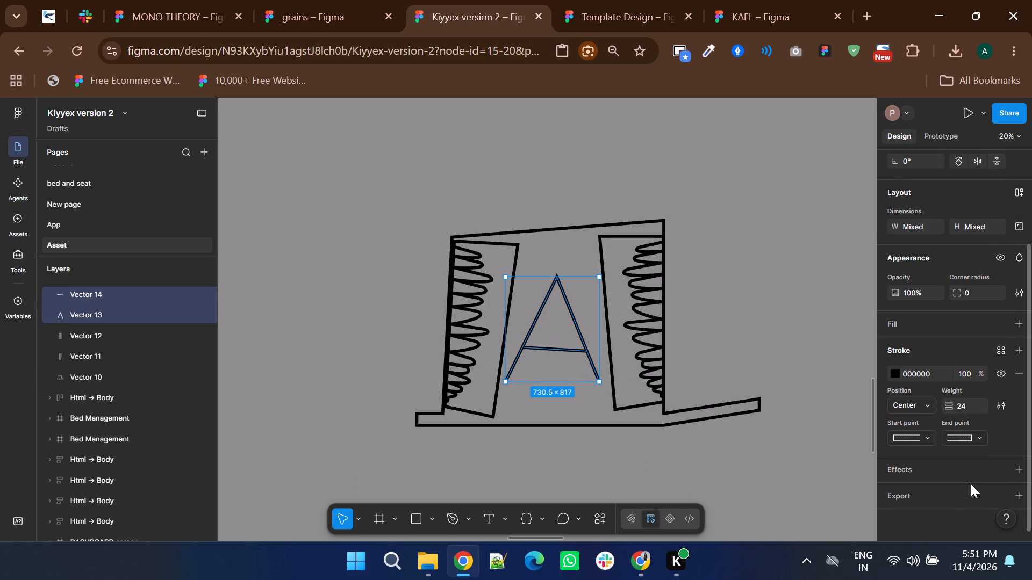
pyautogui.click(966, 409)
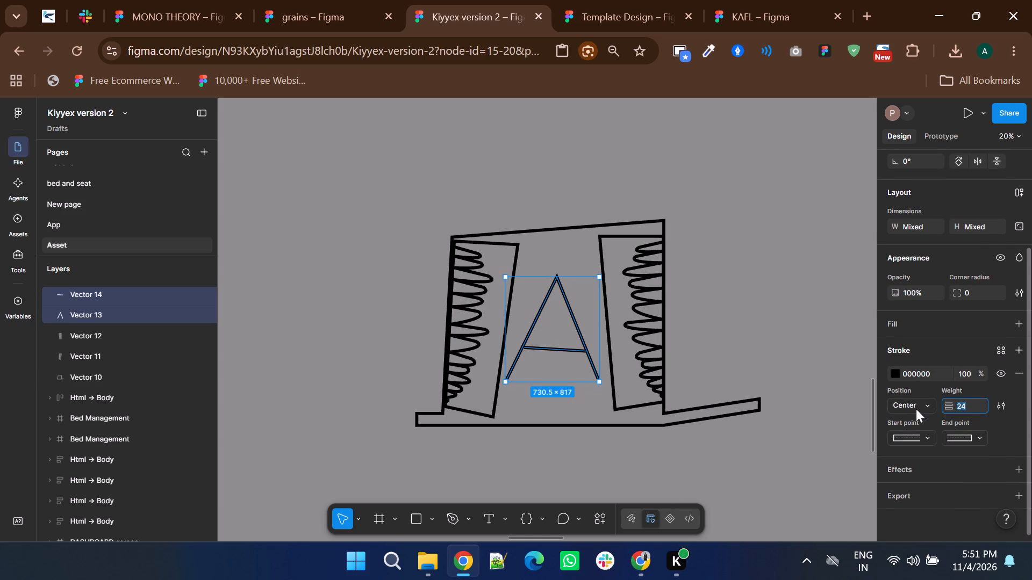
pyautogui.click(916, 409)
pyautogui.click(907, 444)
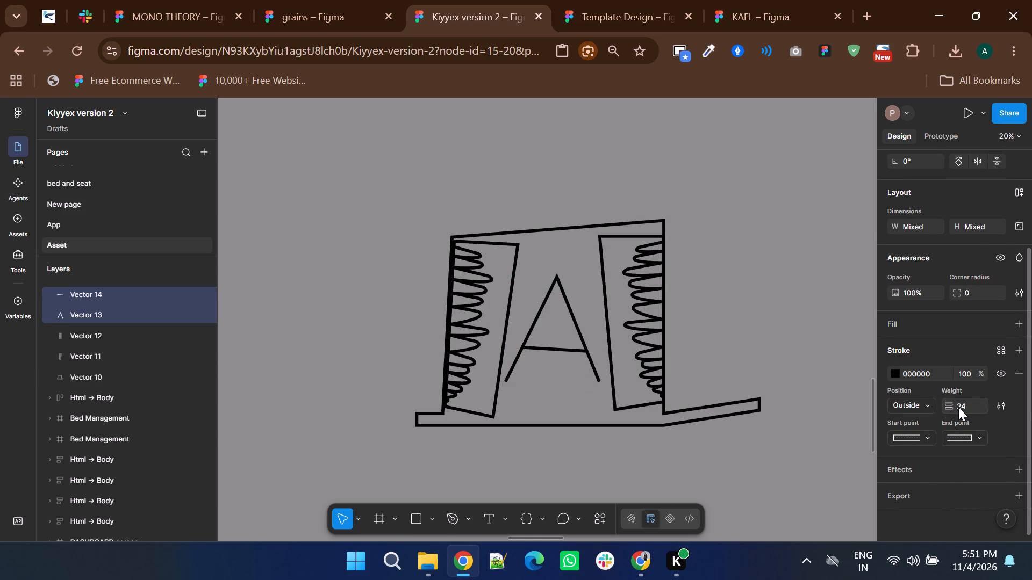
pyautogui.click(962, 405)
pyautogui.press('Up')
pyautogui.press('Up')
pyautogui.press('Up')
pyautogui.press('Up')
pyautogui.press('Up')
pyautogui.press('Up')
pyautogui.press('Up')
pyautogui.press('Up')
pyautogui.press('Up')
pyautogui.press('Up')
pyautogui.press('Up')
pyautogui.press('Up')
pyautogui.press('Up')
pyautogui.press('Up')
pyautogui.press('Up')
pyautogui.press('Up')
pyautogui.press('Up')
pyautogui.press('Up')
pyautogui.press('Up')
pyautogui.press('Up')
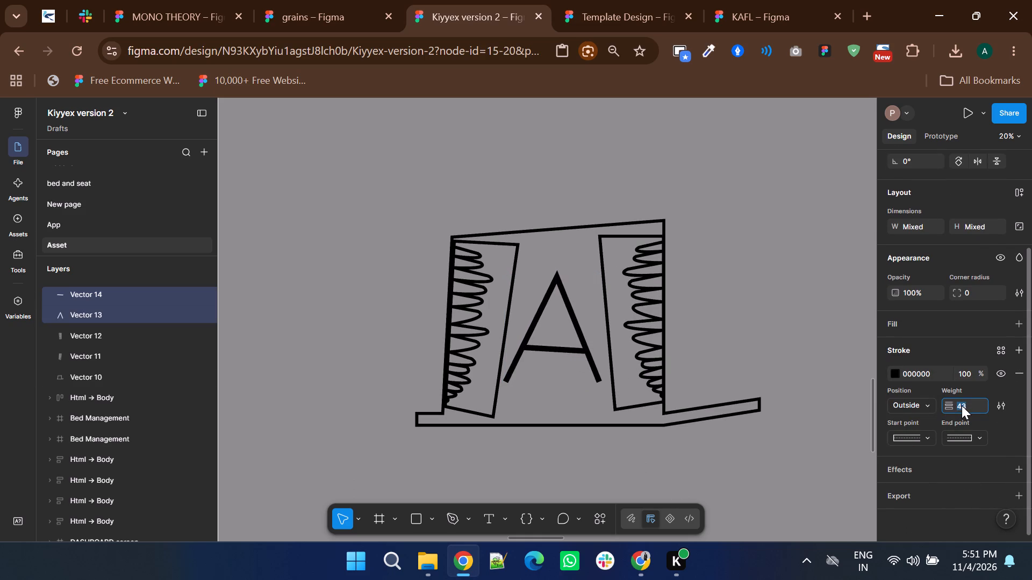
pyautogui.click(544, 458)
# Draw a wide stepped outline about 5249.5 × 2190.5 with the Pen tool in the empty area right of the letter A drawing.
pyautogui.keyDown('ctrl'); pyautogui.scroll(-3, 544, 458); pyautogui.keyUp('ctrl')
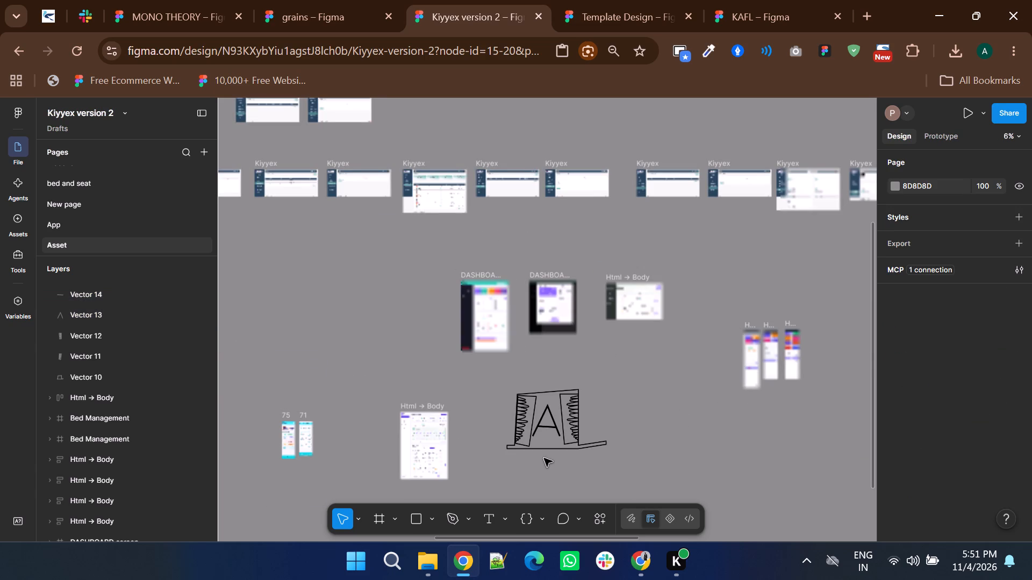
pyautogui.keyDown('shift'); pyautogui.scroll(-2, 544, 458); pyautogui.keyUp('shift')
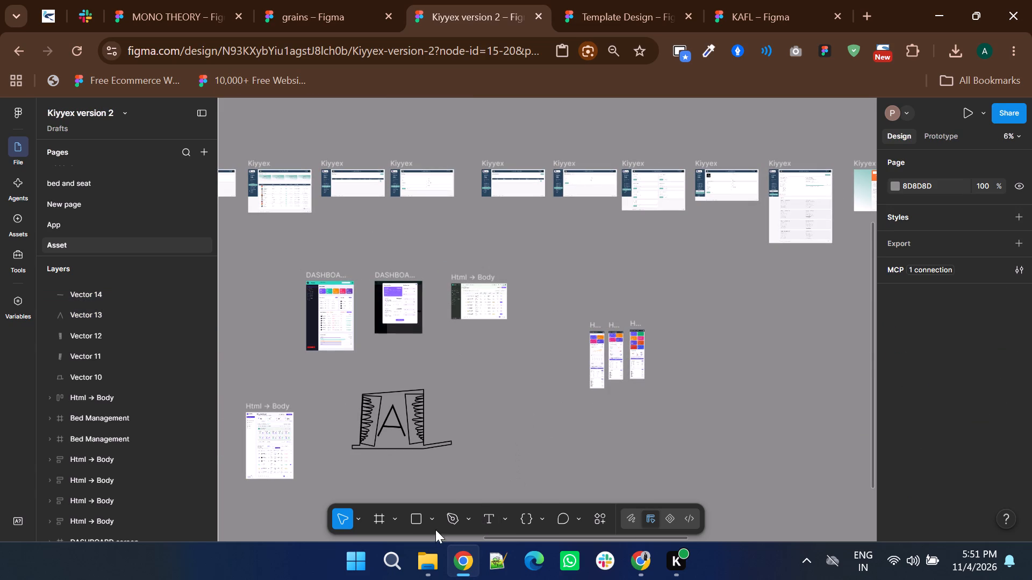
pyautogui.click(458, 519)
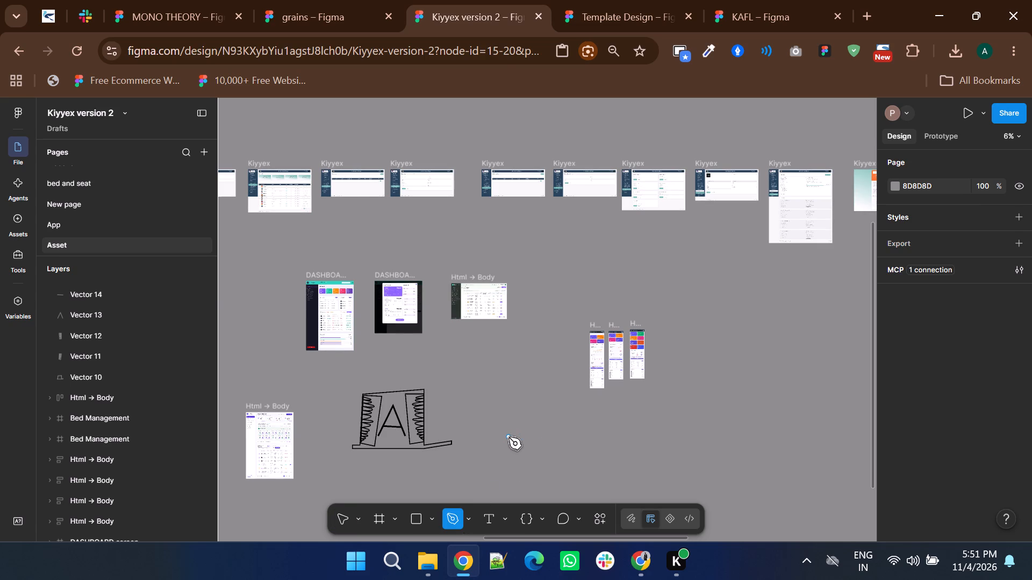
pyautogui.click(508, 437)
pyautogui.click(488, 438)
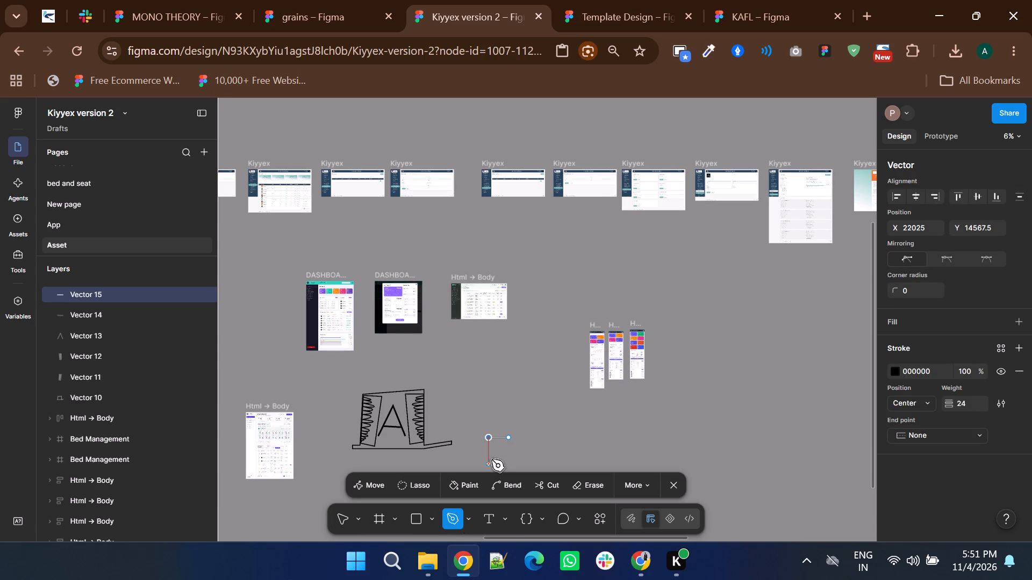
pyautogui.click(493, 456)
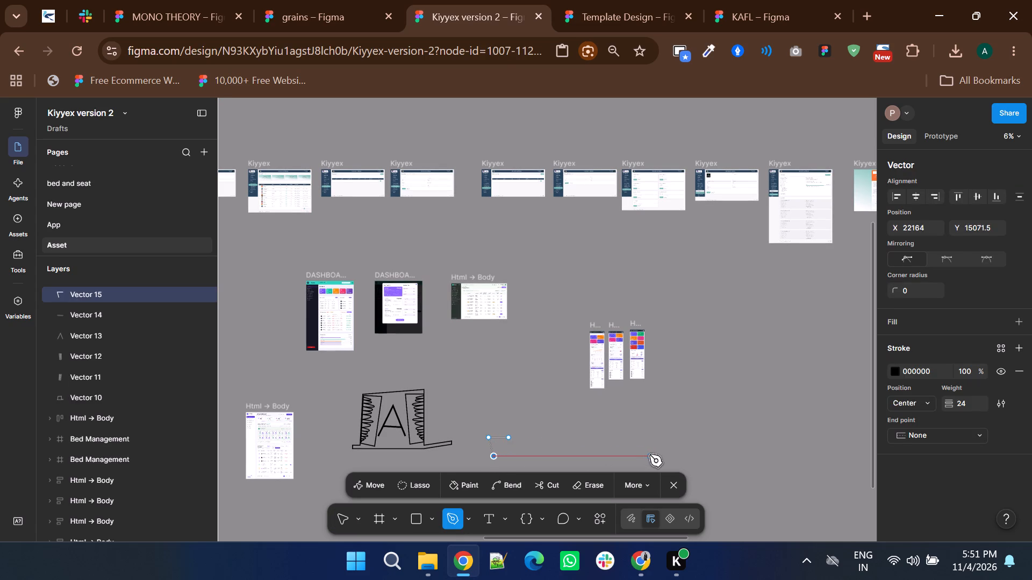
pyautogui.click(650, 454)
pyautogui.click(650, 439)
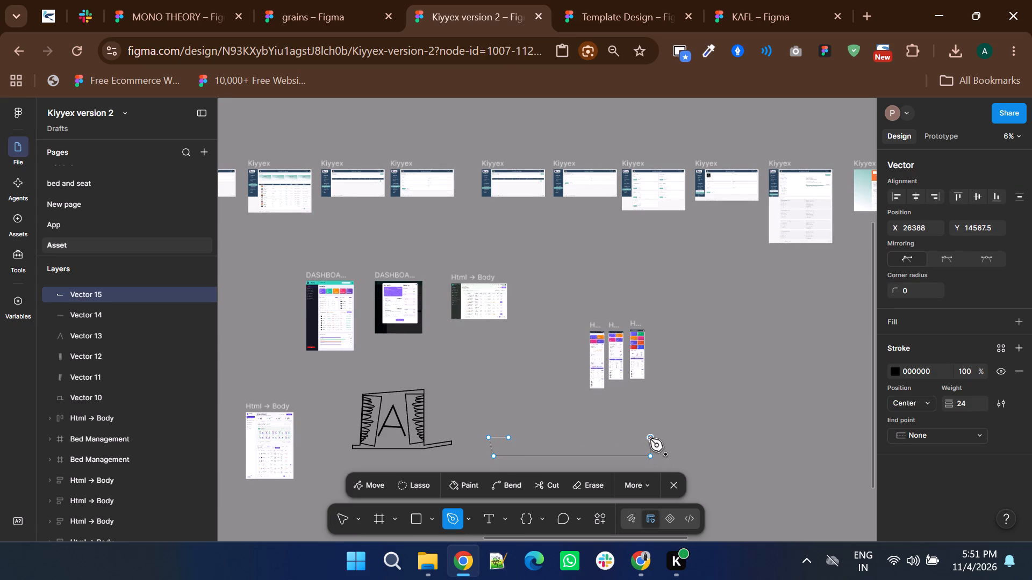
pyautogui.click(683, 439)
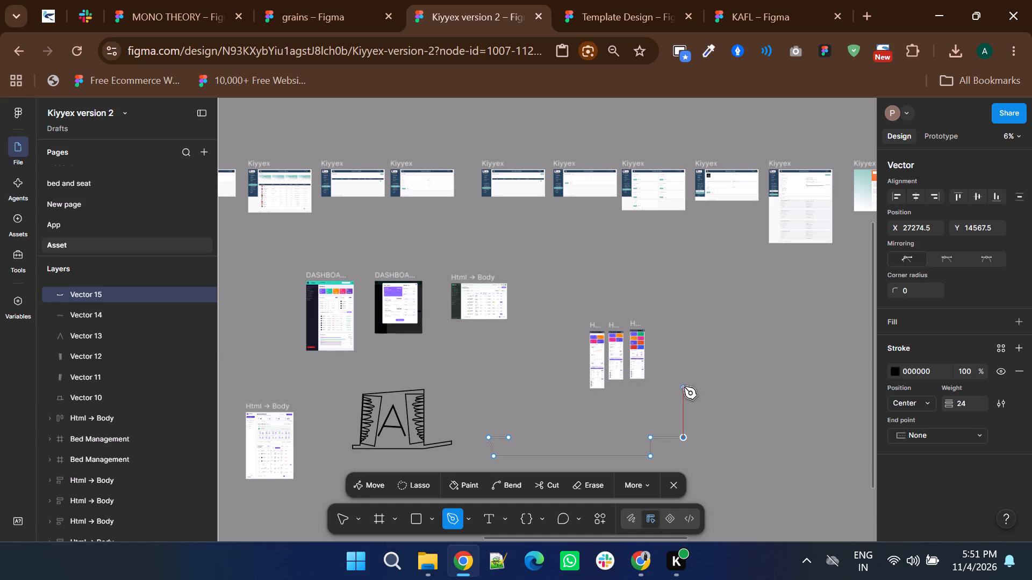
pyautogui.click(683, 380)
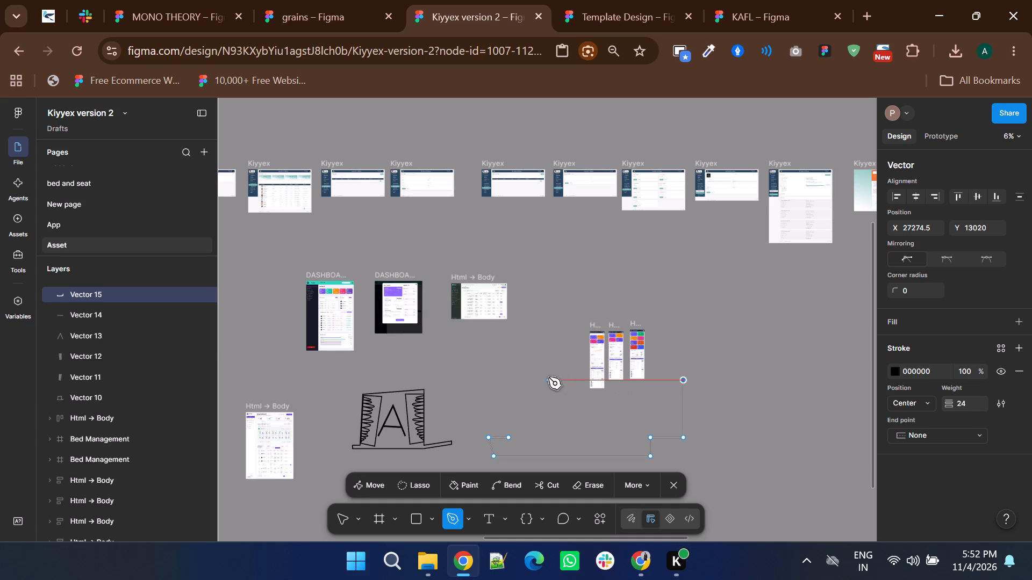
pyautogui.click(508, 375)
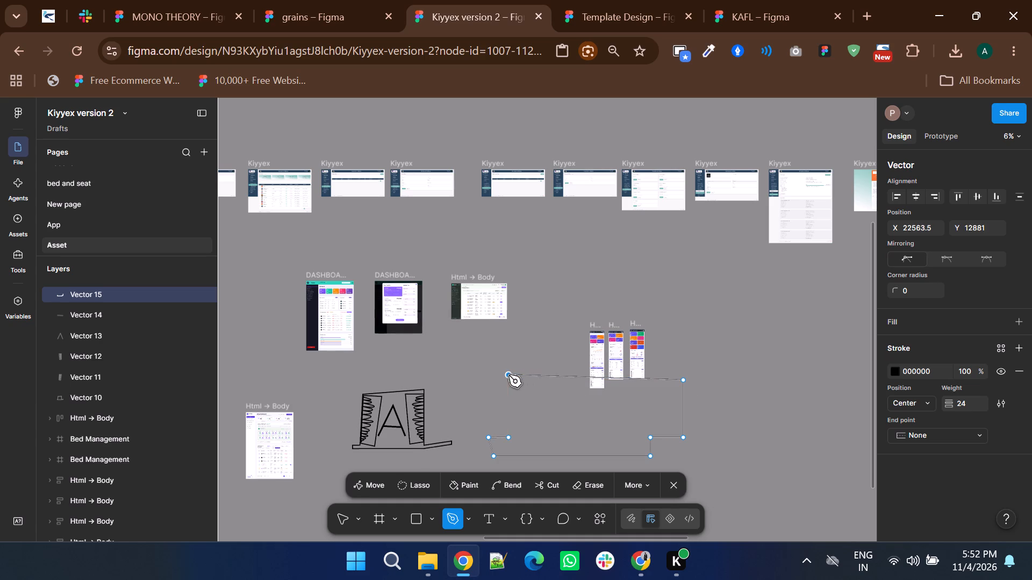
pyautogui.click(508, 434)
# Join the wide outline's left wall to the short ledge below it at about 22563.5 × 14567.5 and finish the path.
pyautogui.keyDown('ctrl'); pyautogui.scroll(4, 508, 434); pyautogui.keyUp('ctrl')
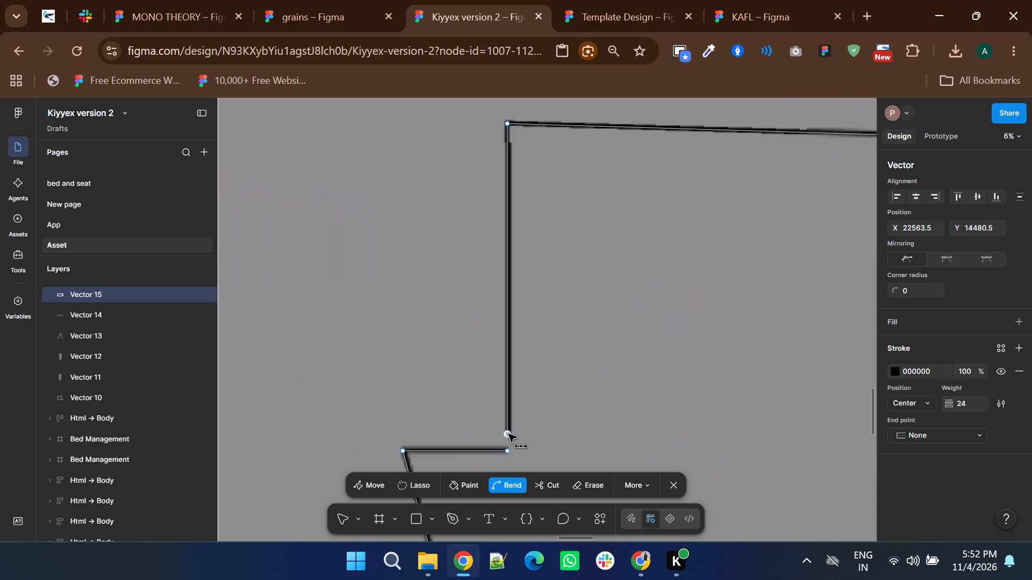
pyautogui.keyDown('ctrl'); pyautogui.scroll(1, 508, 434); pyautogui.keyUp('ctrl')
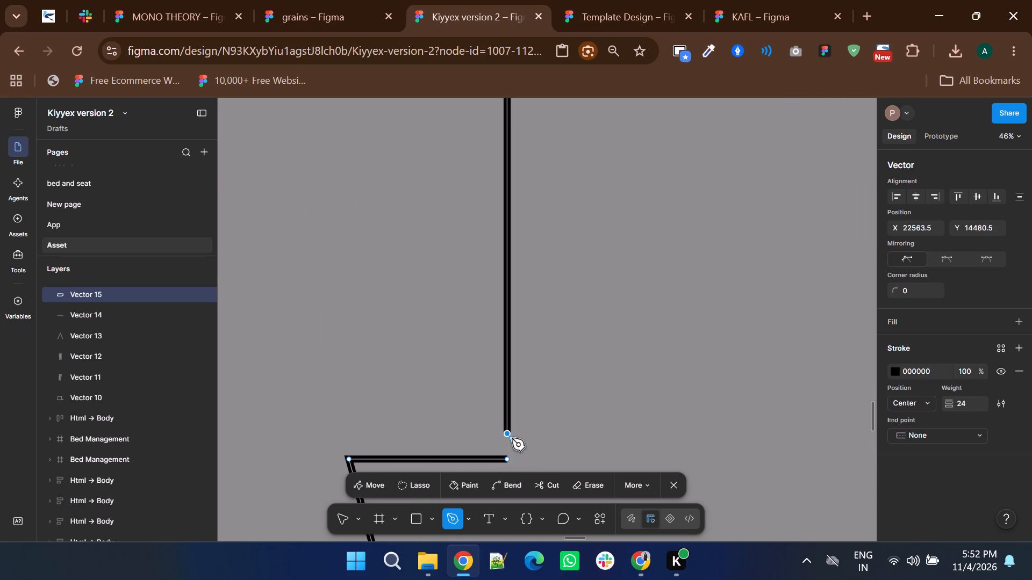
pyautogui.moveTo(507, 432); pyautogui.dragTo(507, 457)
pyautogui.click(507, 457)
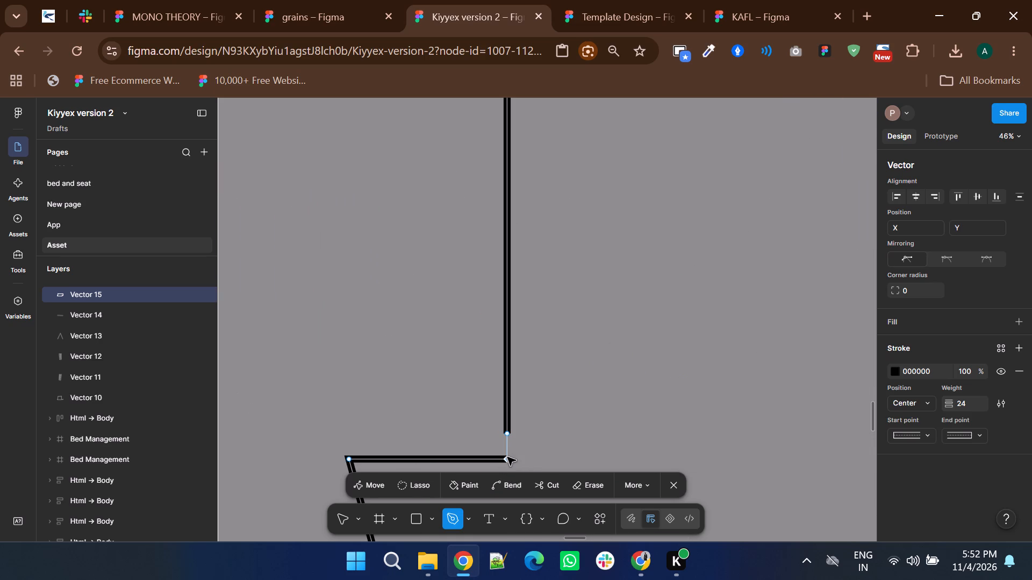
pyautogui.click(507, 457)
pyautogui.click(507, 431)
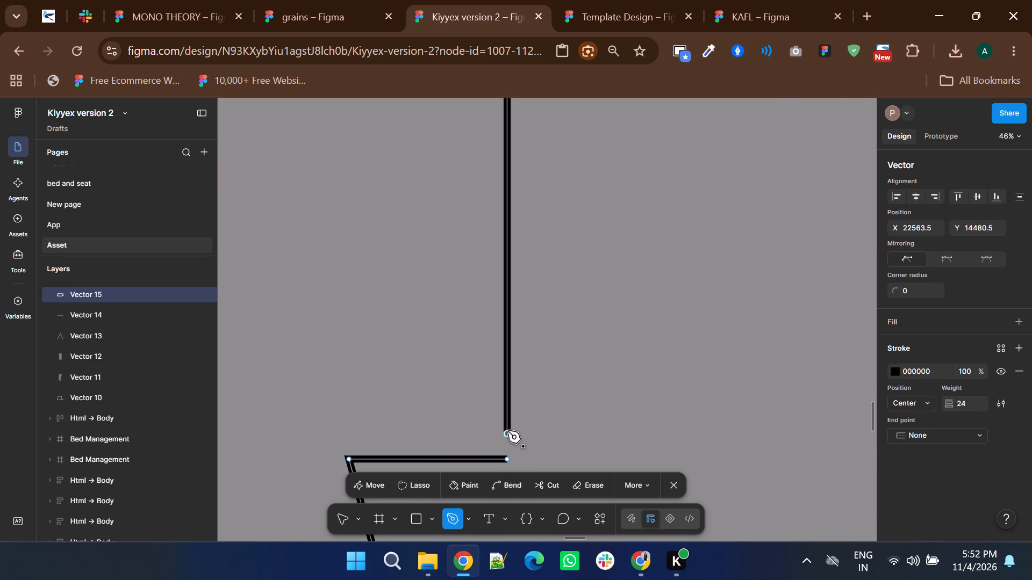
pyautogui.click(504, 458)
pyautogui.keyDown('ctrl'); pyautogui.scroll(-3, 504, 458); pyautogui.keyUp('ctrl')
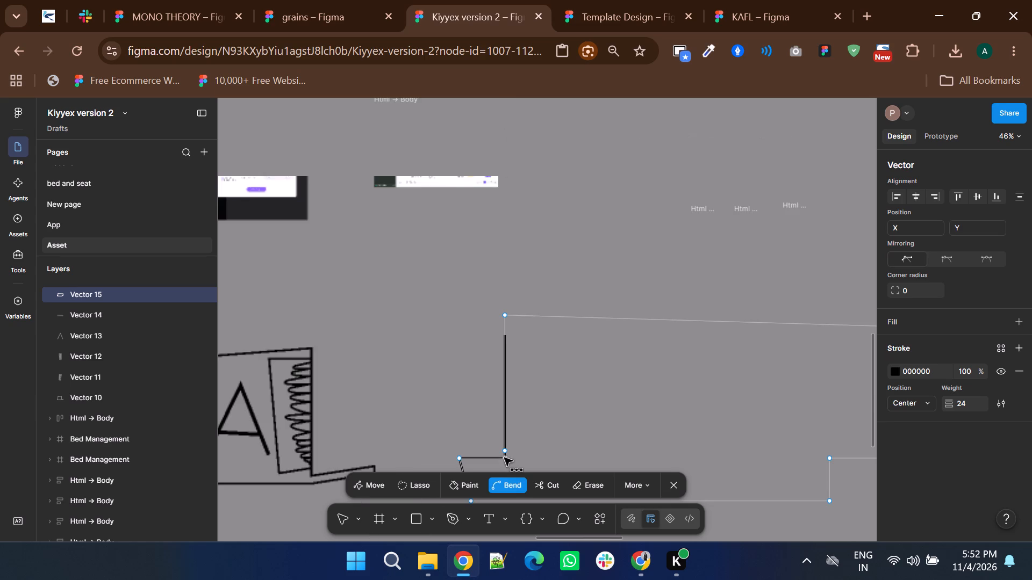
pyautogui.click(673, 481)
pyautogui.keyDown('ctrl'); pyautogui.scroll(-2, 573, 440); pyautogui.keyUp('ctrl')
pyautogui.keyDown('shift'); pyautogui.scroll(-2, 562, 439); pyautogui.keyUp('shift')
pyautogui.click(665, 376)
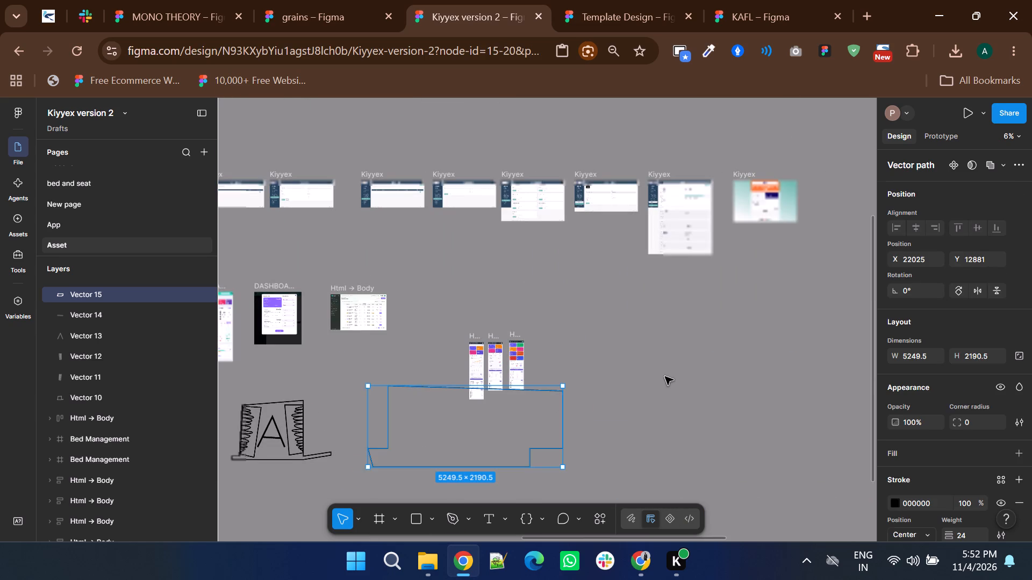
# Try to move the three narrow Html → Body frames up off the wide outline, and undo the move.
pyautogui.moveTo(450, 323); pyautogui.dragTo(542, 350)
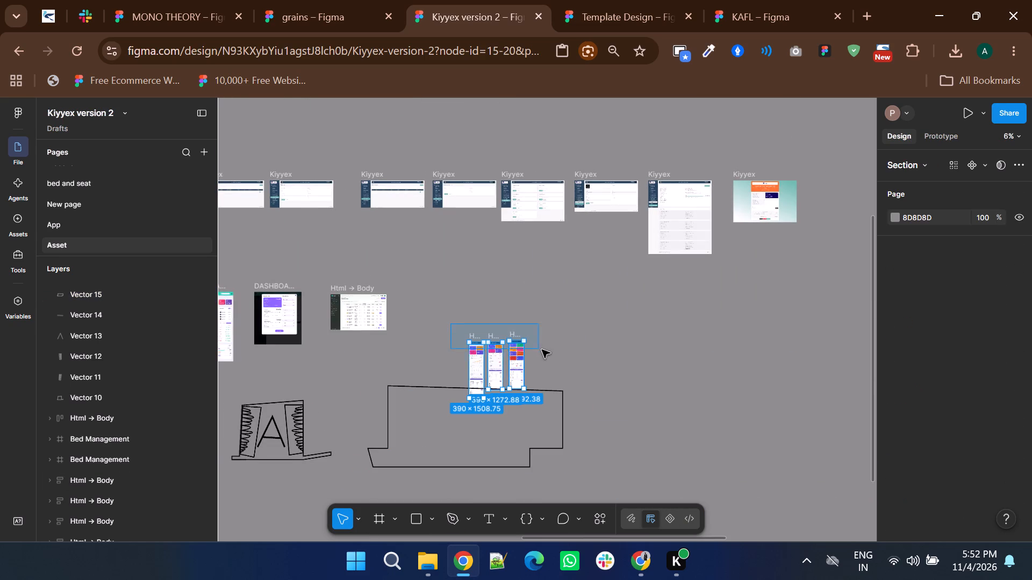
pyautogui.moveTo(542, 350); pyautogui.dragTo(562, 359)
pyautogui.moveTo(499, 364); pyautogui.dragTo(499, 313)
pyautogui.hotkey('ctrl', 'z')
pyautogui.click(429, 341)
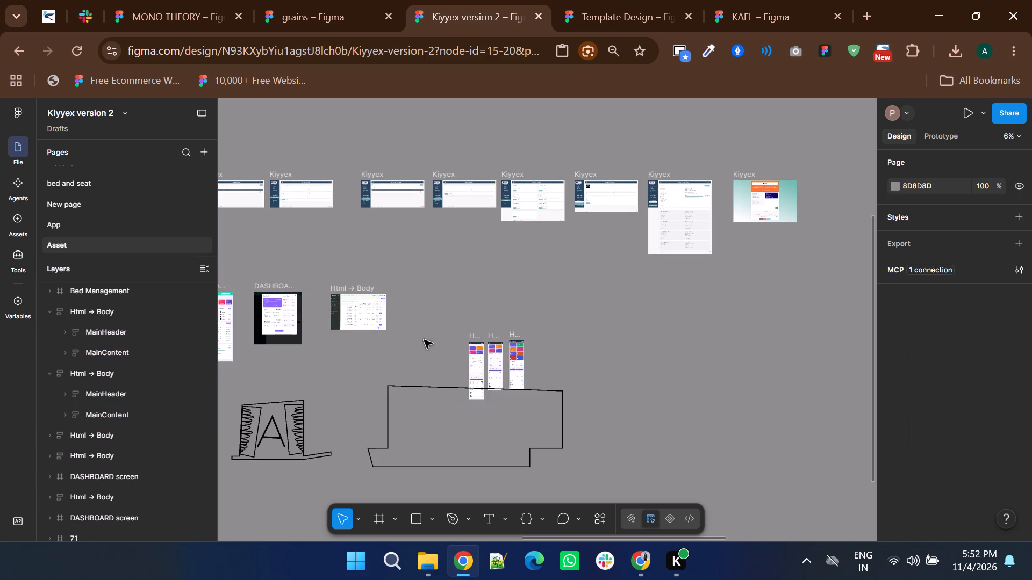
# Select only the three narrow Html → Body frames and move them up, clear of the wide outline.
pyautogui.moveTo(425, 325); pyautogui.dragTo(592, 387)
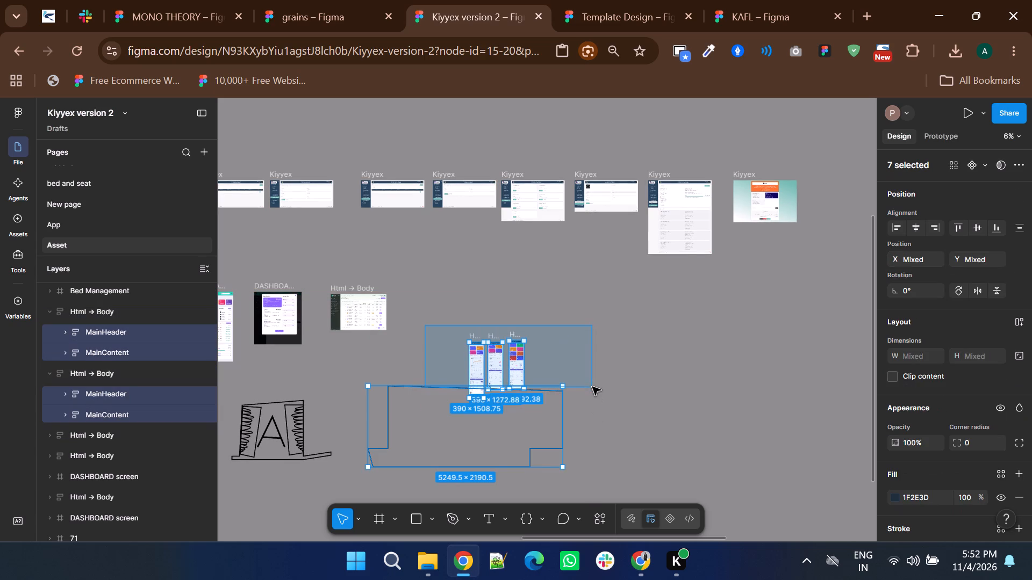
pyautogui.moveTo(592, 387); pyautogui.dragTo(607, 429)
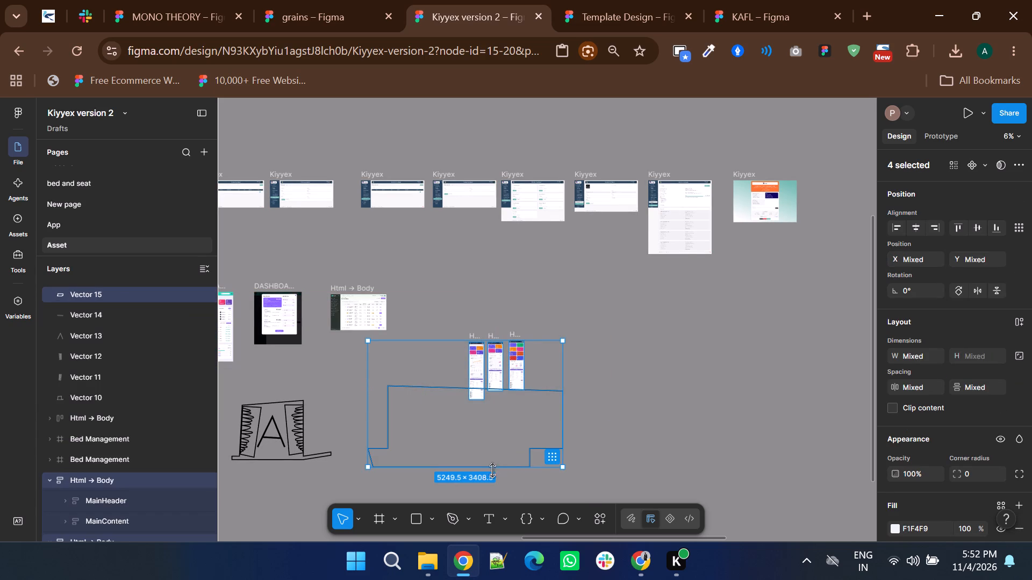
pyautogui.keyDown('shift'); pyautogui.click(489, 468); pyautogui.keyUp('shift')
pyautogui.keyDown('shift'); pyautogui.click(472, 440); pyautogui.keyUp('shift')
pyautogui.keyDown('ctrl'); pyautogui.scroll(3, 386, 446); pyautogui.keyUp('ctrl')
pyautogui.keyDown('shift'); pyautogui.click(378, 456); pyautogui.keyUp('shift')
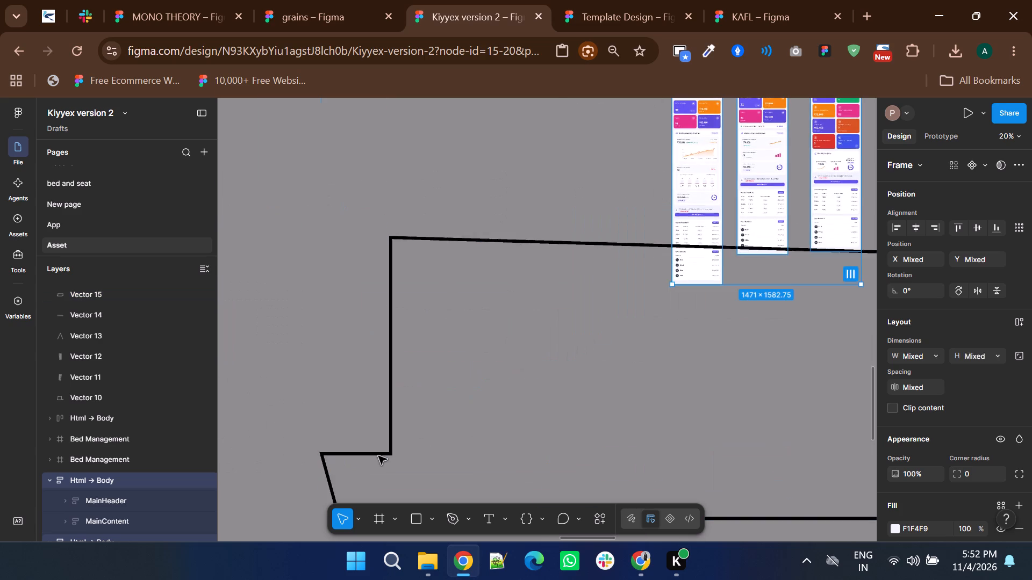
pyautogui.keyDown('ctrl'); pyautogui.scroll(-3, 398, 462); pyautogui.keyUp('ctrl')
pyautogui.moveTo(507, 365); pyautogui.dragTo(480, 323)
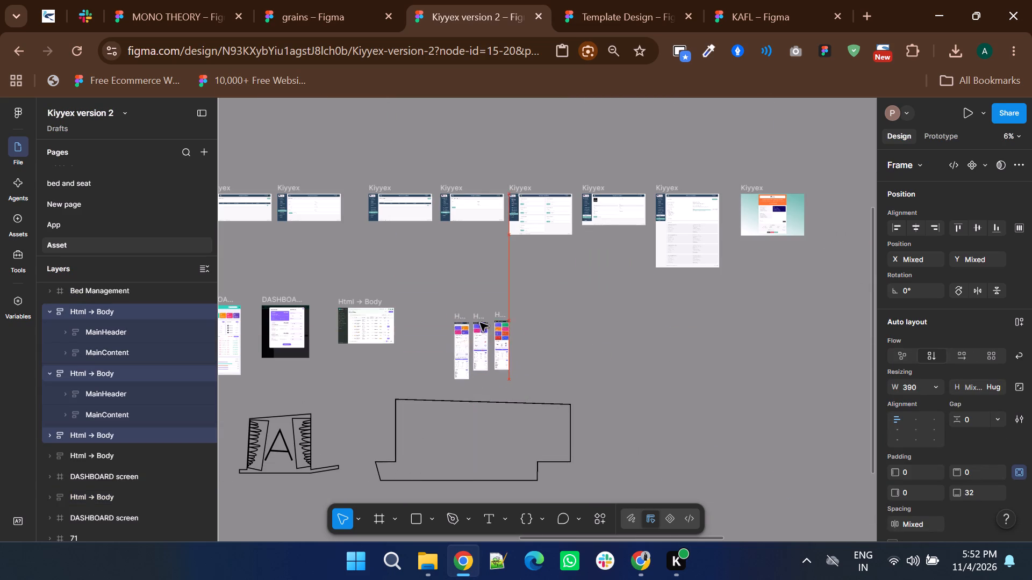
pyautogui.moveTo(480, 323); pyautogui.dragTo(475, 314)
pyautogui.click(639, 343)
# Delete the curtained letter A drawing together with the wide stepped outline from the Asset page.
pyautogui.keyDown('ctrl'); pyautogui.scroll(-1, 639, 343); pyautogui.keyUp('ctrl')
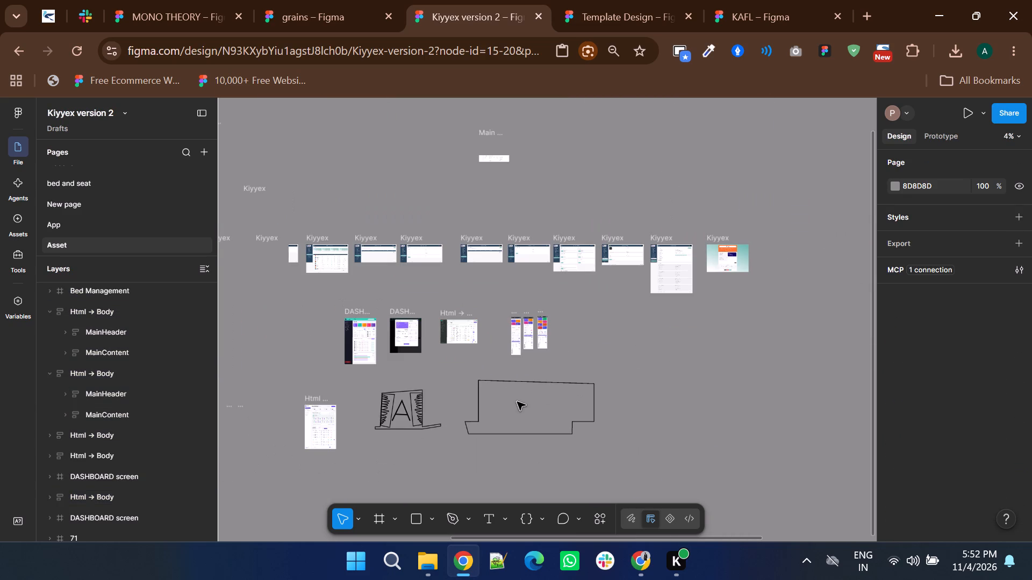
pyautogui.click(493, 384)
pyautogui.keyDown('ctrl'); pyautogui.scroll(3, 563, 410); pyautogui.keyUp('ctrl')
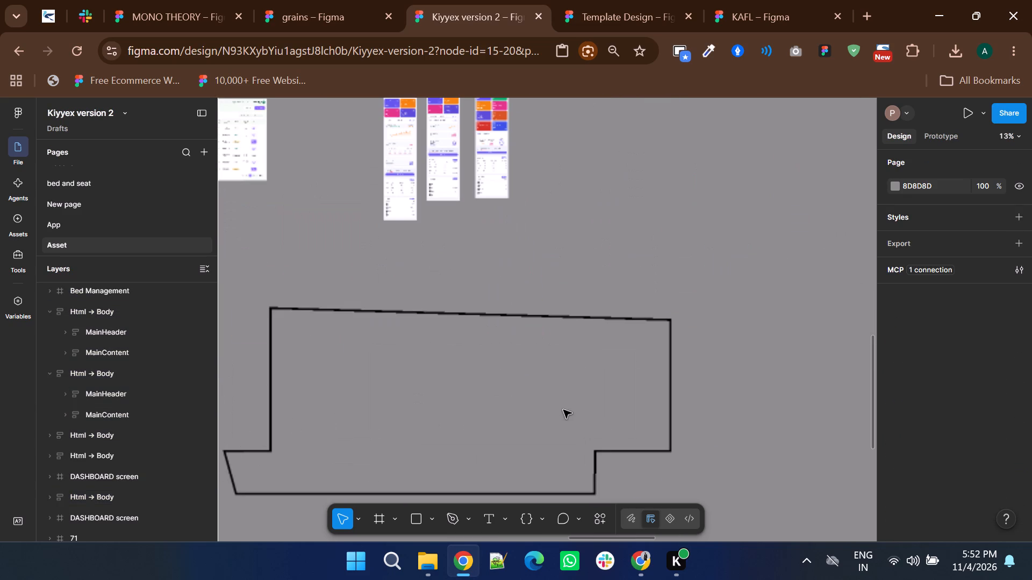
pyautogui.keyDown('ctrl'); pyautogui.click(536, 317); pyautogui.keyUp('ctrl')
pyautogui.keyDown('ctrl'); pyautogui.scroll(-1, 546, 380); pyautogui.keyUp('ctrl')
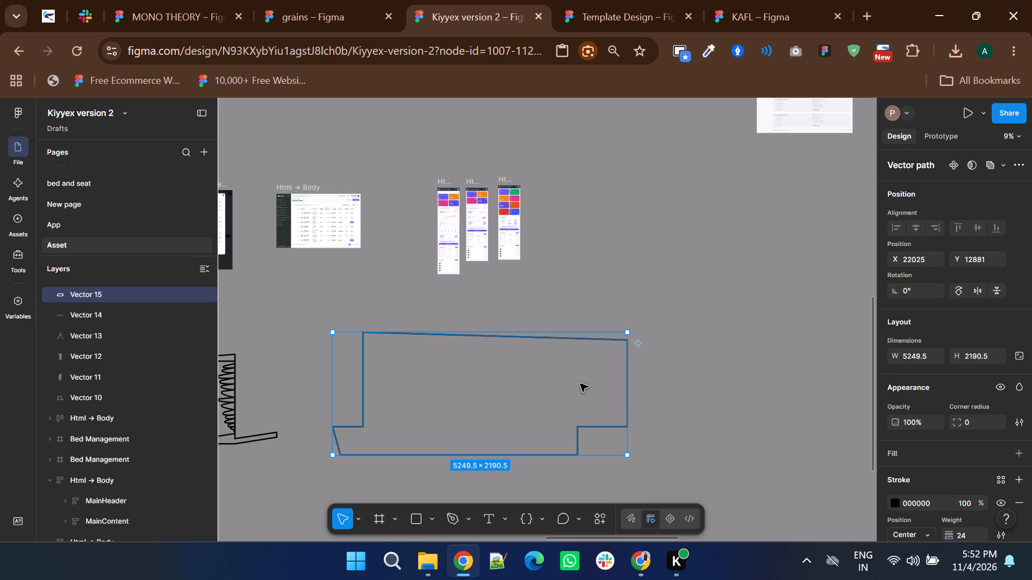
pyautogui.keyDown('ctrl'); pyautogui.scroll(-10, 580, 383); pyautogui.keyUp('ctrl')
pyautogui.keyDown('shift'); pyautogui.scroll(3, 526, 407); pyautogui.keyUp('shift')
pyautogui.scroll(1, 560, 397)
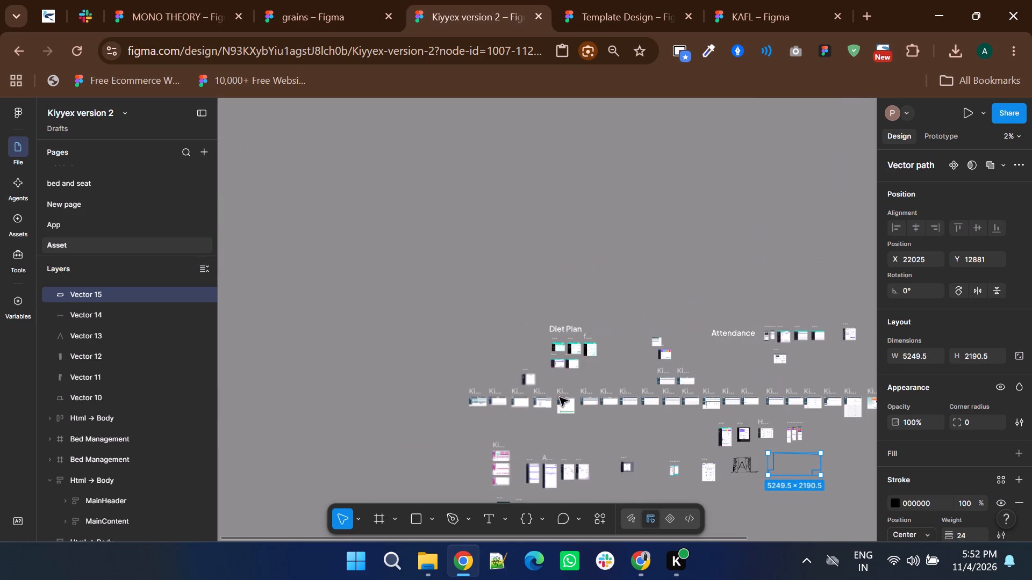
pyautogui.keyDown('ctrl'); pyautogui.scroll(5, 561, 395); pyautogui.keyUp('ctrl')
pyautogui.keyDown('ctrl'); pyautogui.scroll(-4, 561, 395); pyautogui.keyUp('ctrl')
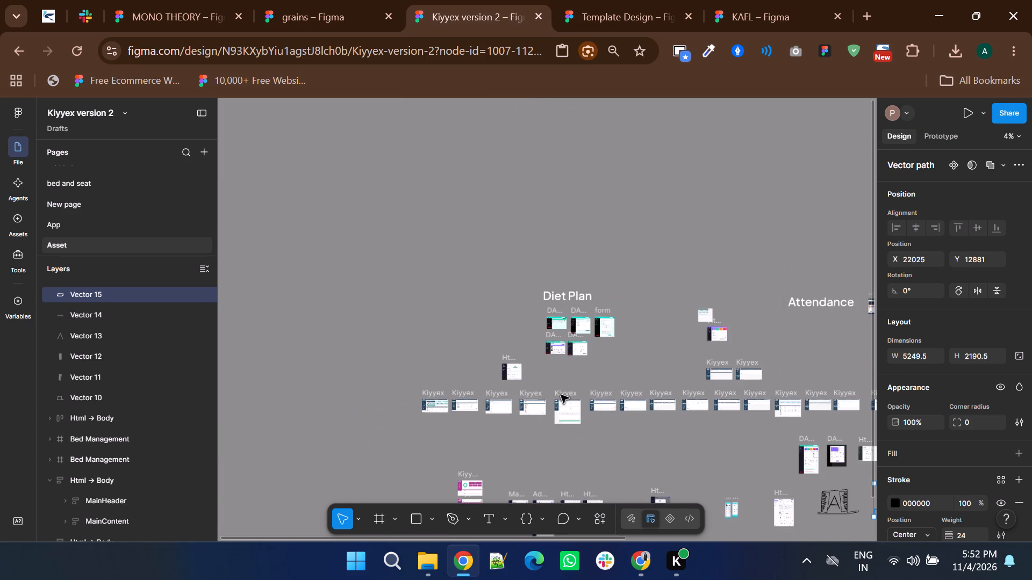
pyautogui.scroll(-1, 561, 395)
pyautogui.keyDown('shift'); pyautogui.scroll(-2, 561, 395); pyautogui.keyUp('shift')
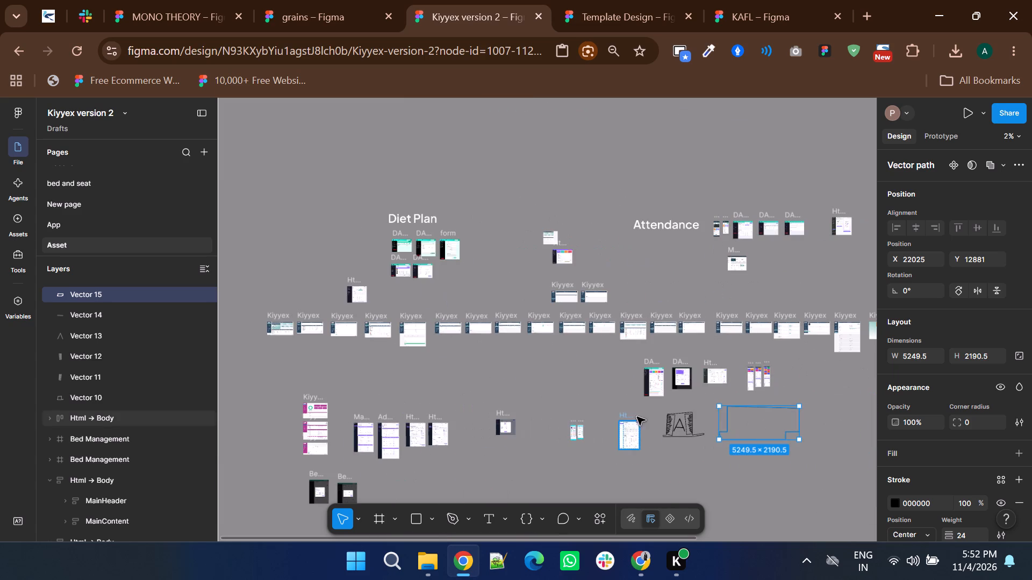
pyautogui.moveTo(654, 409); pyautogui.dragTo(789, 473)
pyautogui.press('Delete')
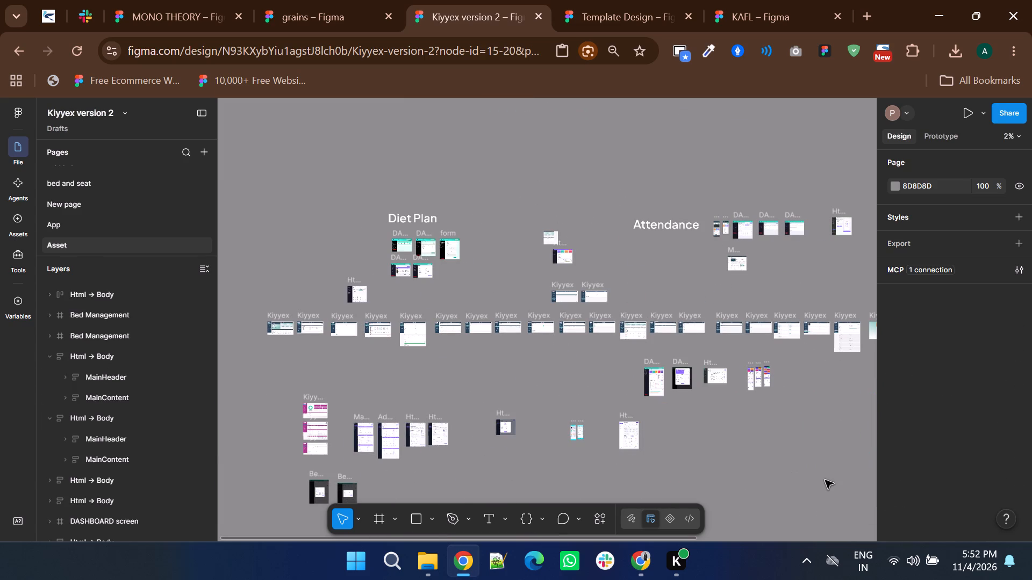
# Go to the bed and seat page and examine the Edit Details form in the seat frame.
pyautogui.click(83, 186)
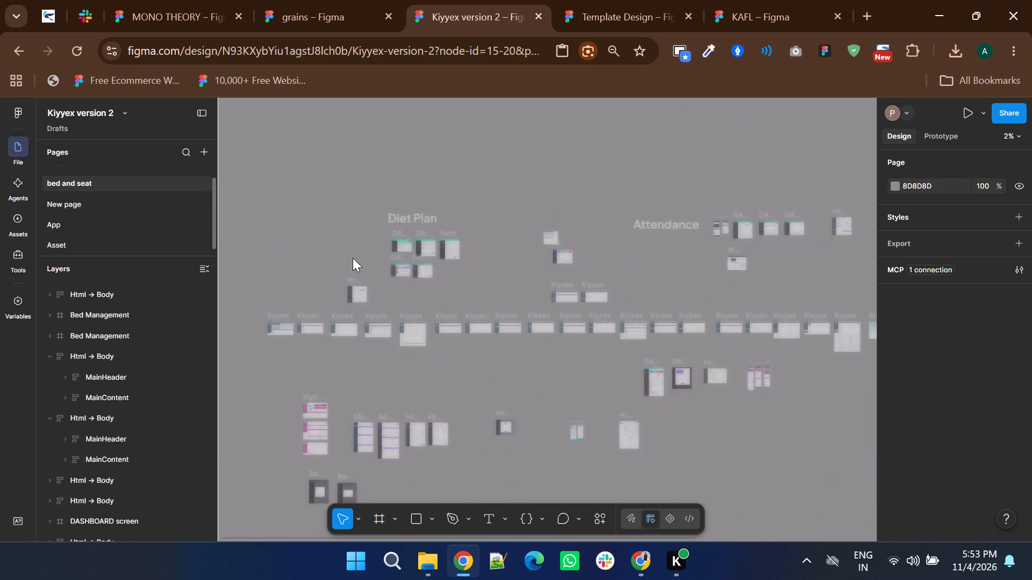
pyautogui.scroll(2, 446, 359)
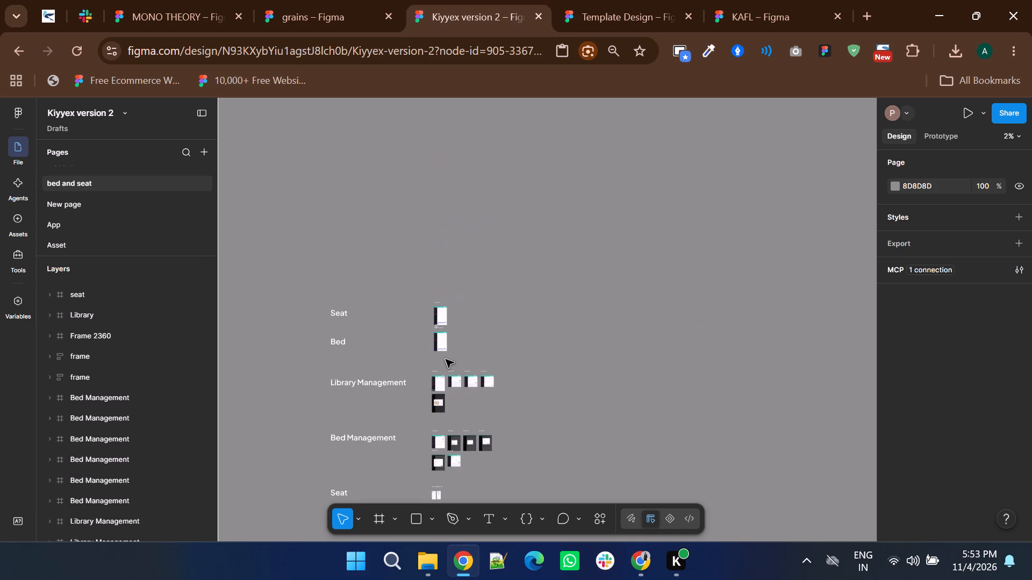
pyautogui.keyDown('ctrl'); pyautogui.scroll(5, 428, 348); pyautogui.keyUp('ctrl')
pyautogui.scroll(5, 503, 316)
pyautogui.scroll(-5, 514, 309)
pyautogui.keyDown('ctrl'); pyautogui.scroll(3, 514, 318); pyautogui.keyUp('ctrl')
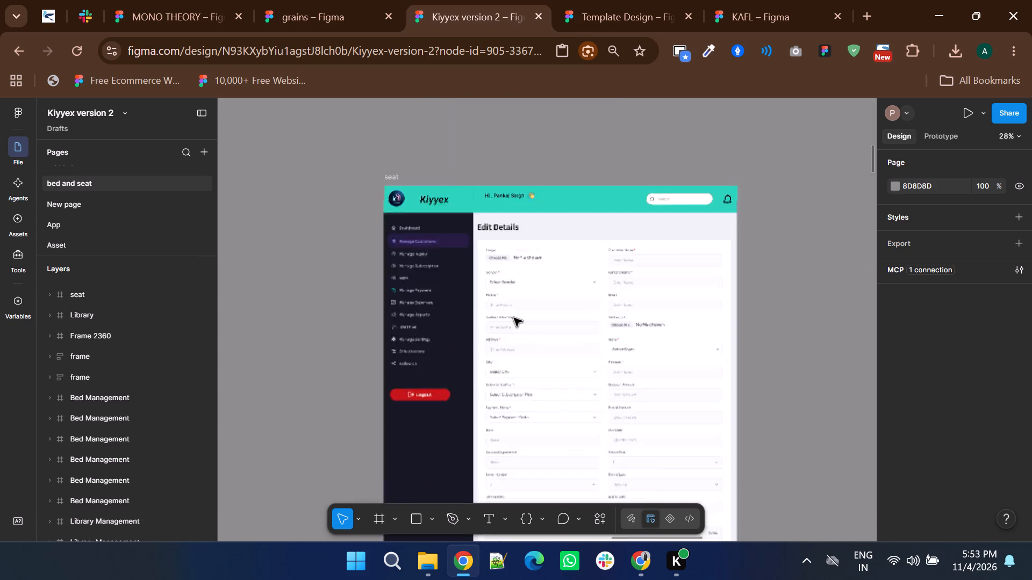
pyautogui.keyDown('ctrl'); pyautogui.scroll(1, 514, 318); pyautogui.keyUp('ctrl')
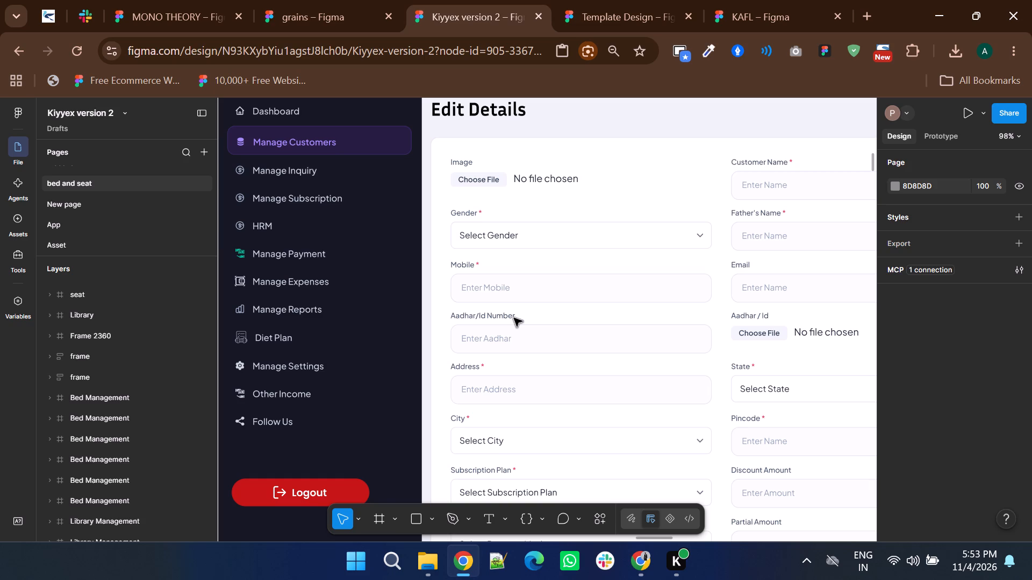
pyautogui.keyDown('ctrl'); pyautogui.scroll(-2, 514, 318); pyautogui.keyUp('ctrl')
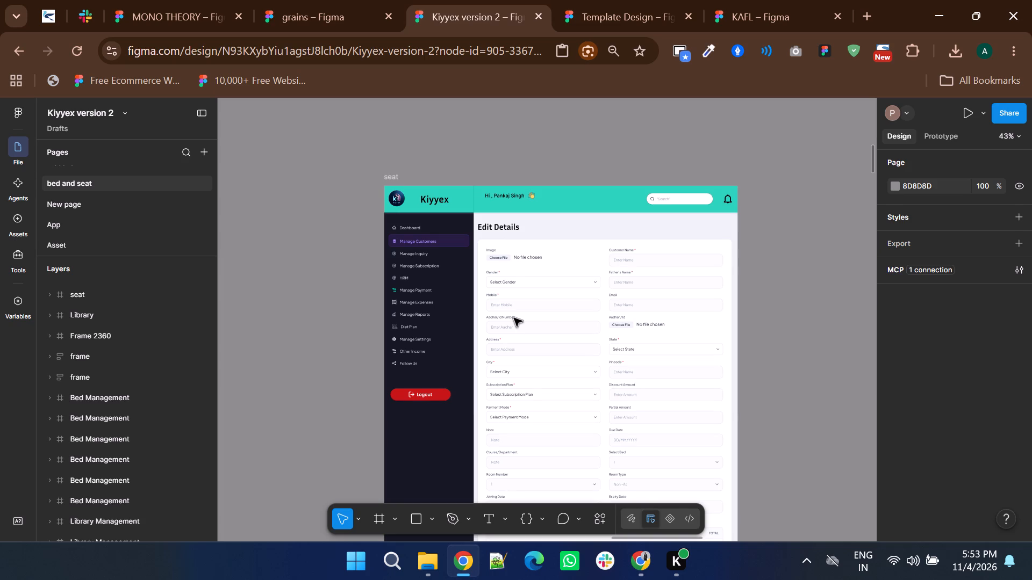
pyautogui.keyDown('ctrl'); pyautogui.scroll(-1, 515, 305); pyautogui.keyUp('ctrl')
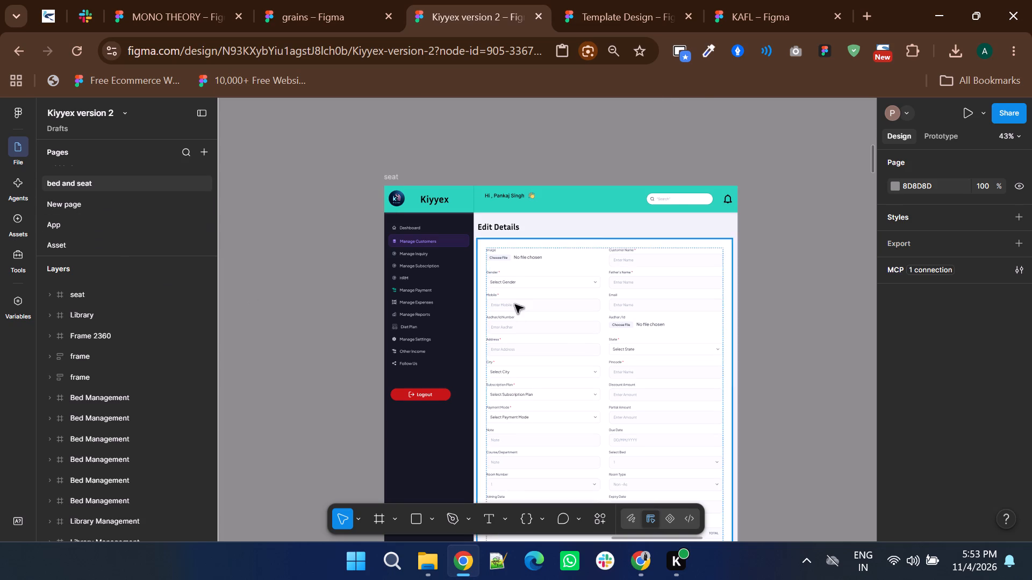
# Examine the room layout dialog in the dark Library Management frame, including its desks, seats and the book accessory between A-005 and A-006.
pyautogui.keyDown('ctrl'); pyautogui.scroll(-6, 515, 305); pyautogui.keyUp('ctrl')
pyautogui.scroll(-3, 515, 305)
pyautogui.keyDown('ctrl'); pyautogui.scroll(4, 515, 305); pyautogui.keyUp('ctrl')
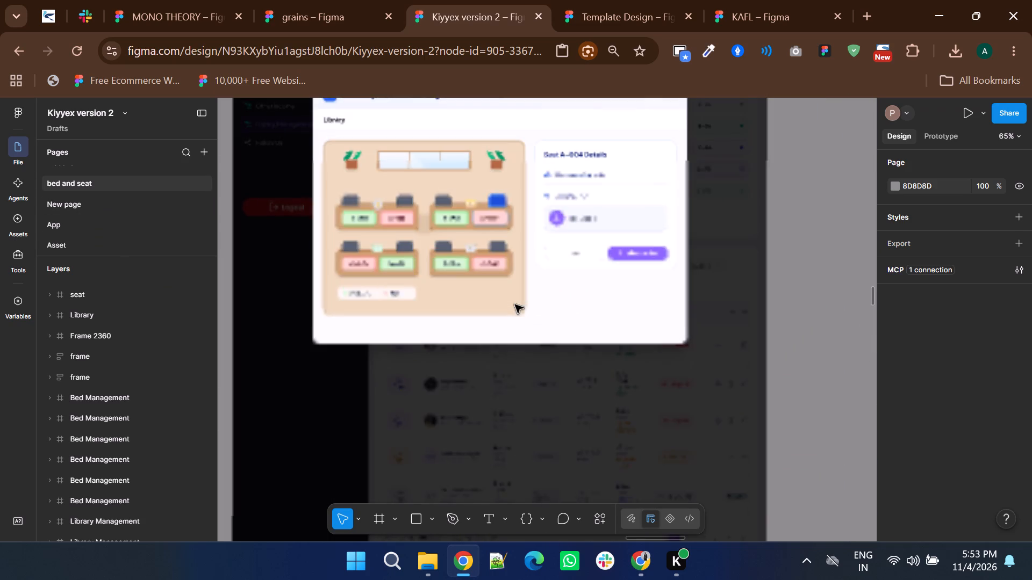
pyautogui.scroll(1, 515, 305)
pyautogui.keyDown('ctrl'); pyautogui.scroll(3, 399, 328); pyautogui.keyUp('ctrl')
pyautogui.keyDown('shift'); pyautogui.scroll(2, 399, 328); pyautogui.keyUp('shift')
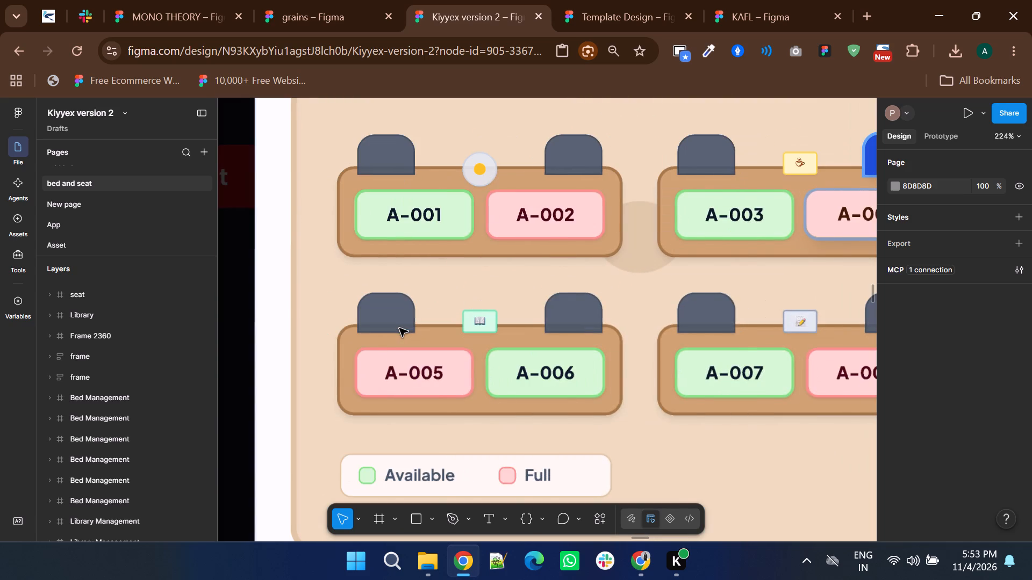
pyautogui.keyDown('ctrl'); pyautogui.scroll(6, 457, 316); pyautogui.keyUp('ctrl')
pyautogui.keyDown('ctrl'); pyautogui.scroll(-3, 457, 316); pyautogui.keyUp('ctrl')
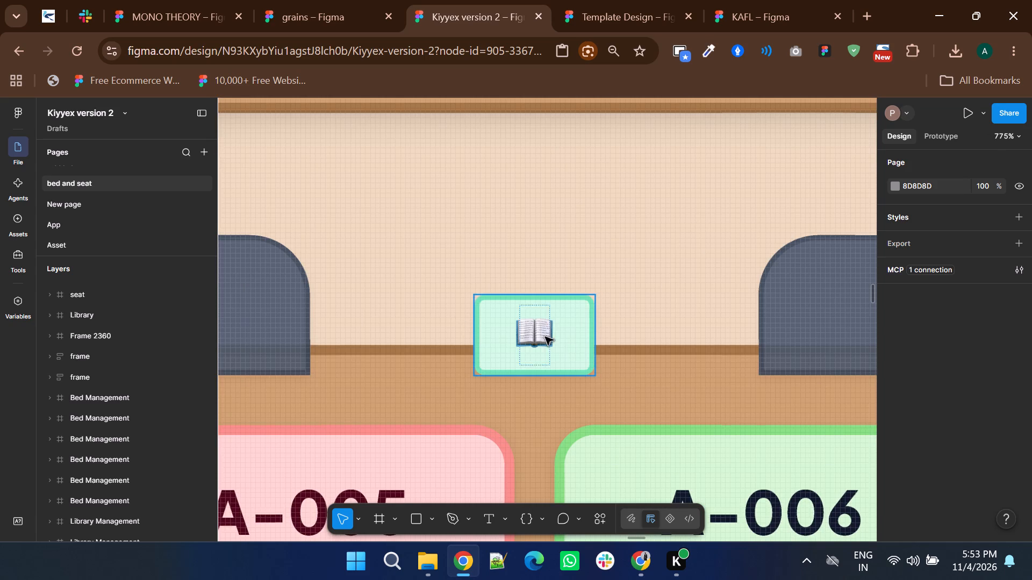
pyautogui.keyDown('ctrl'); pyautogui.scroll(3, 537, 332); pyautogui.keyUp('ctrl')
pyautogui.keyDown('ctrl'); pyautogui.click(525, 343); pyautogui.keyUp('ctrl')
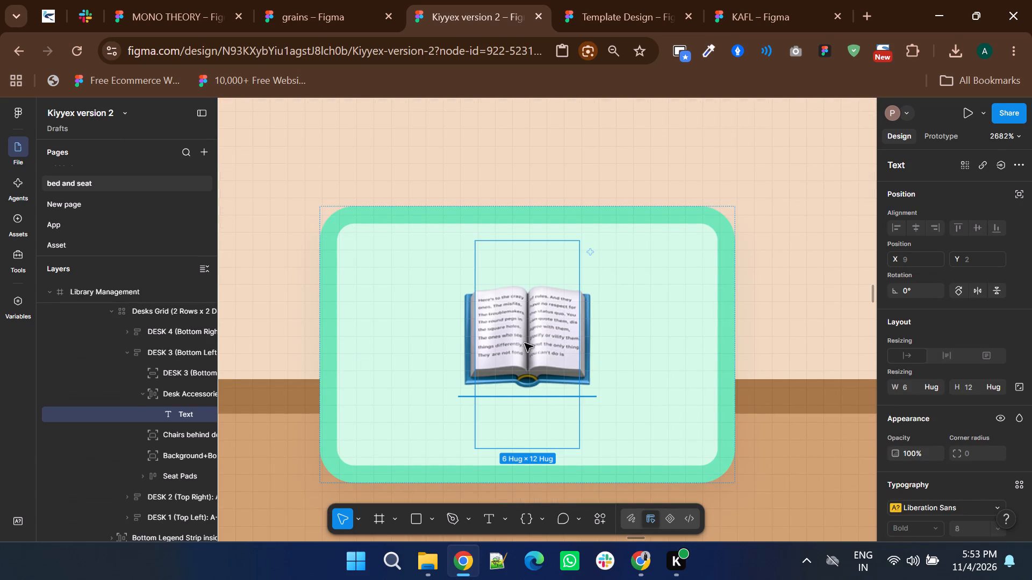
pyautogui.keyDown('ctrl'); pyautogui.scroll(4, 525, 343); pyautogui.keyUp('ctrl')
pyautogui.keyDown('ctrl'); pyautogui.scroll(-14, 525, 343); pyautogui.keyUp('ctrl')
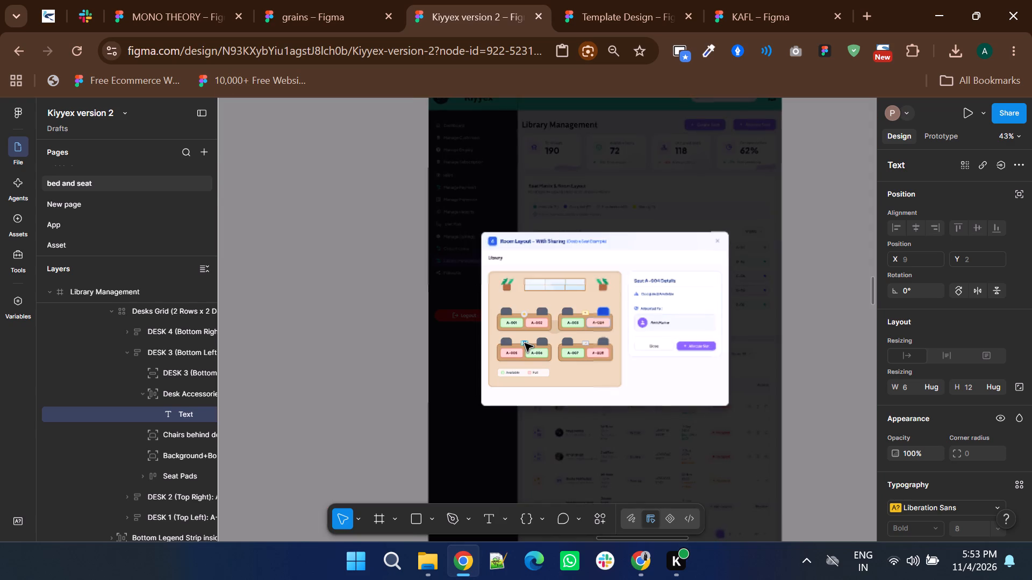
pyautogui.keyDown('ctrl'); pyautogui.scroll(-3, 525, 343); pyautogui.keyUp('ctrl')
pyautogui.click(619, 356)
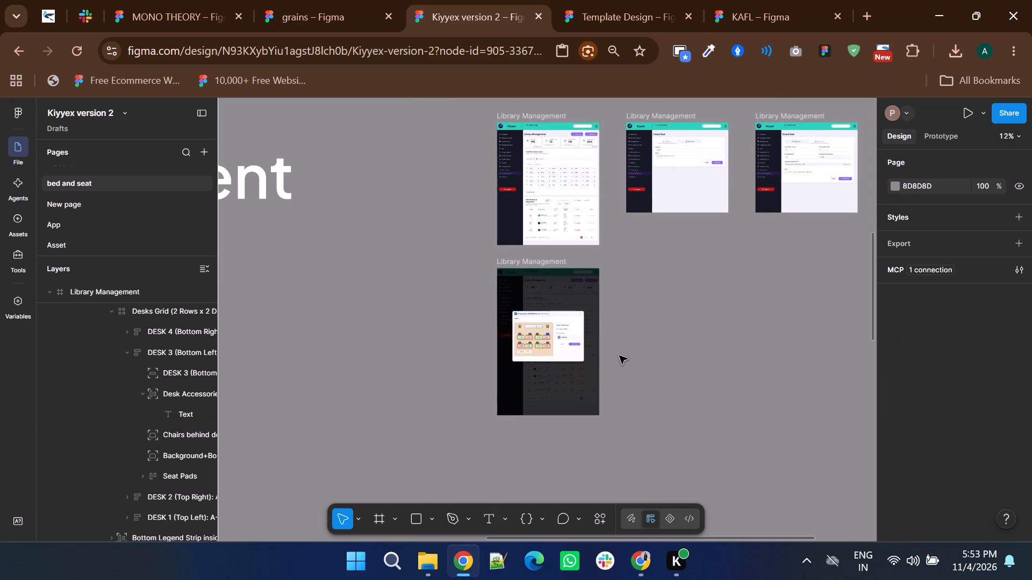
# Look over the Seat, Bed, Library Management and Bed Management frames on the bed and seat page.
pyautogui.keyDown('ctrl'); pyautogui.scroll(-1, 531, 406); pyautogui.keyUp('ctrl')
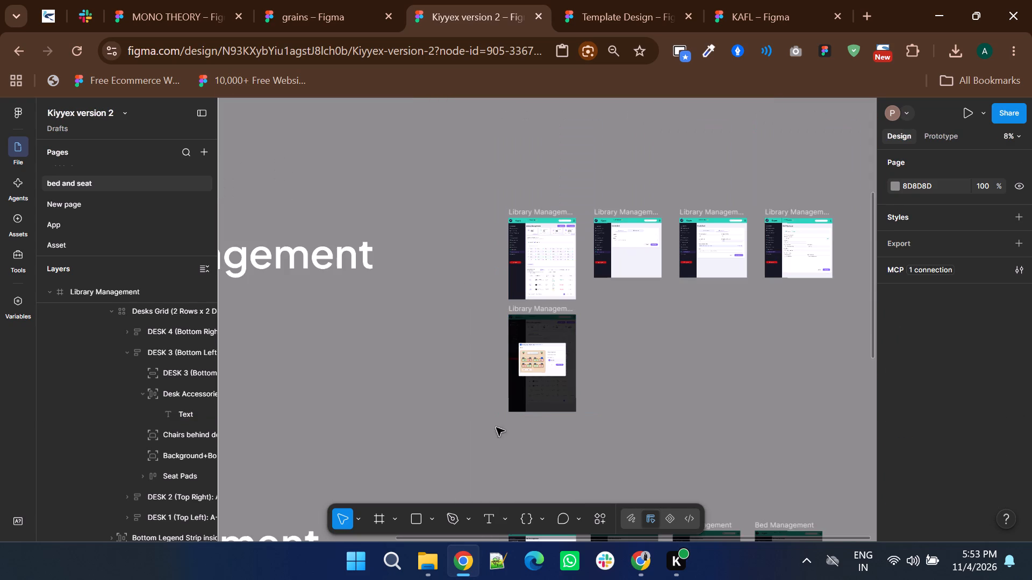
pyautogui.keyDown('shift'); pyautogui.scroll(-1, 448, 433); pyautogui.keyUp('shift')
pyautogui.keyDown('ctrl'); pyautogui.scroll(-1, 607, 432); pyautogui.keyUp('ctrl')
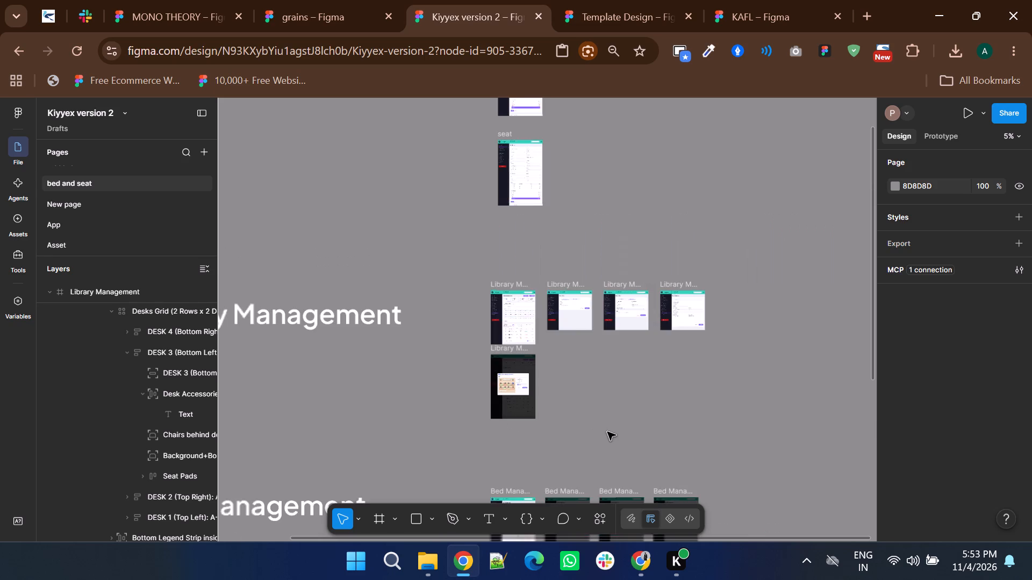
pyautogui.keyDown('ctrl'); pyautogui.scroll(-1, 607, 432); pyautogui.keyUp('ctrl')
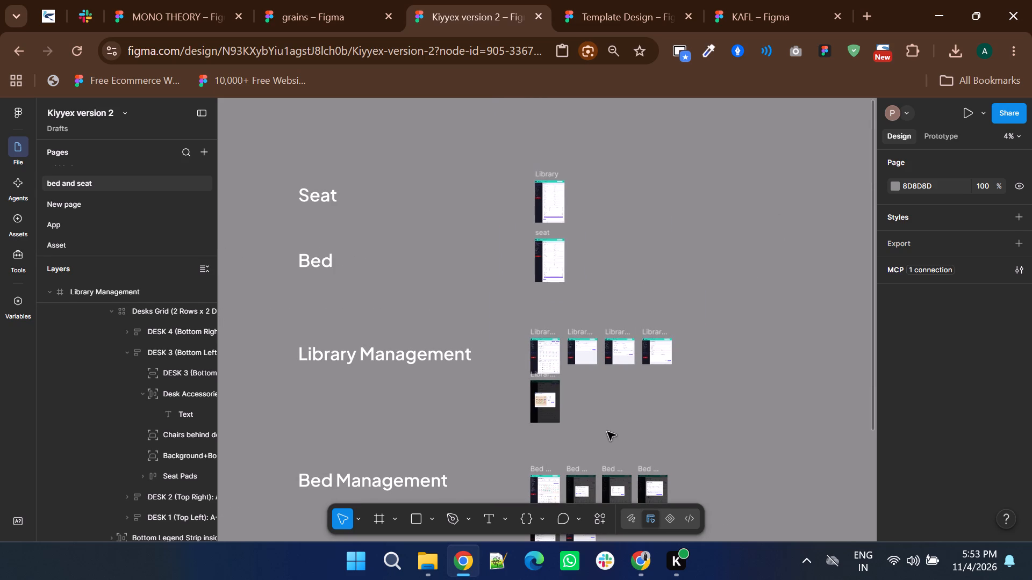
pyautogui.scroll(-1, 607, 432)
pyautogui.keyDown('ctrl'); pyautogui.scroll(2, 580, 344); pyautogui.keyUp('ctrl')
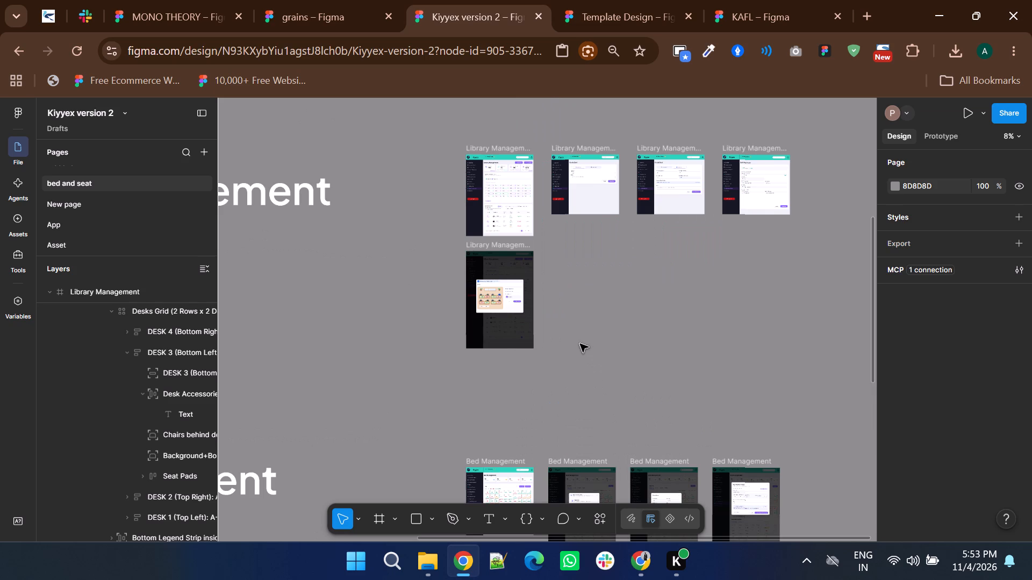
pyautogui.keyDown('ctrl'); pyautogui.scroll(-2, 580, 344); pyautogui.keyUp('ctrl')
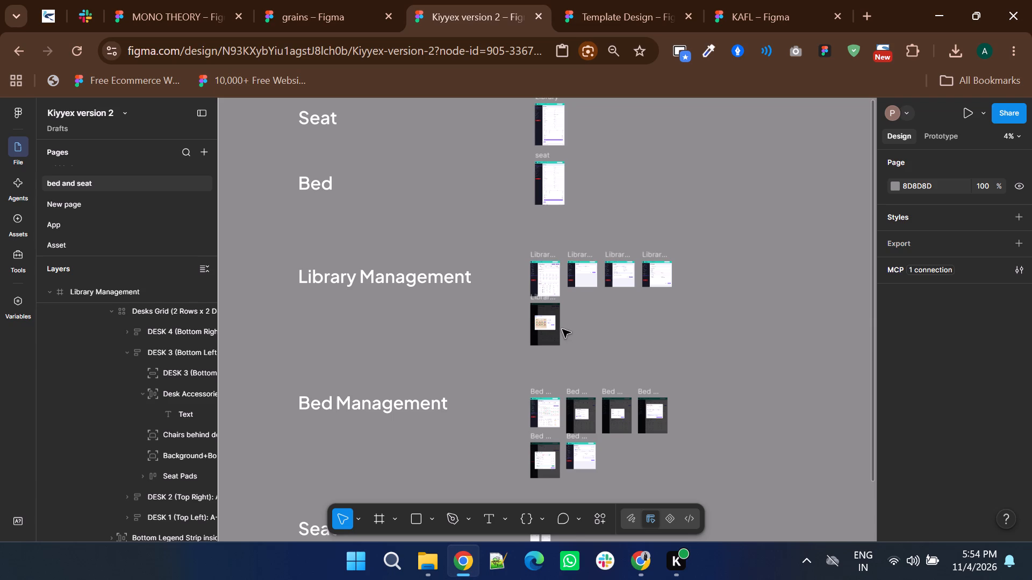
pyautogui.keyDown('ctrl'); pyautogui.scroll(3, 562, 329); pyautogui.keyUp('ctrl')
pyautogui.scroll(-1, 562, 329)
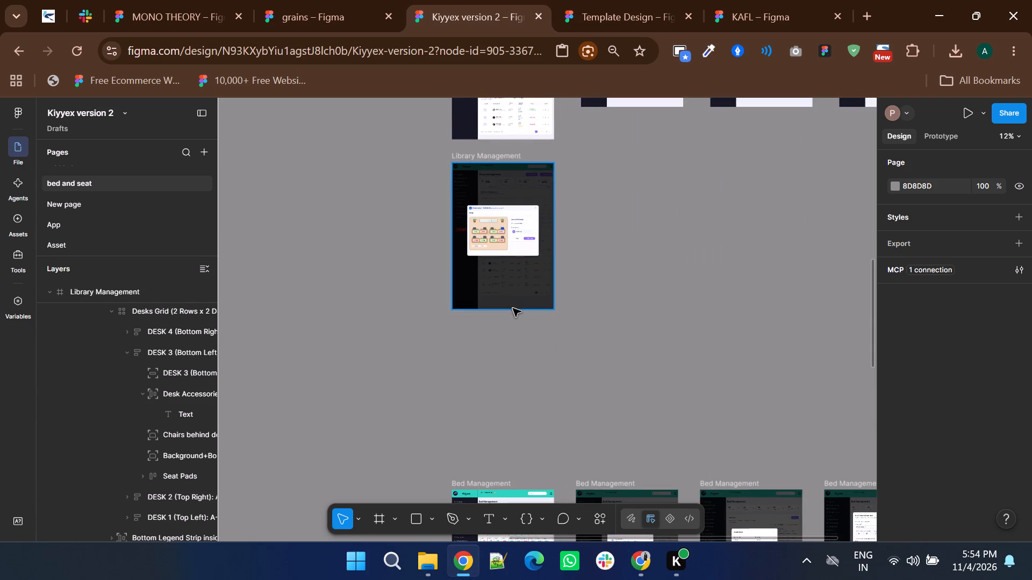
pyautogui.keyDown('ctrl'); pyautogui.scroll(3, 513, 308); pyautogui.keyUp('ctrl')
pyautogui.keyDown('ctrl'); pyautogui.scroll(-3, 513, 308); pyautogui.keyUp('ctrl')
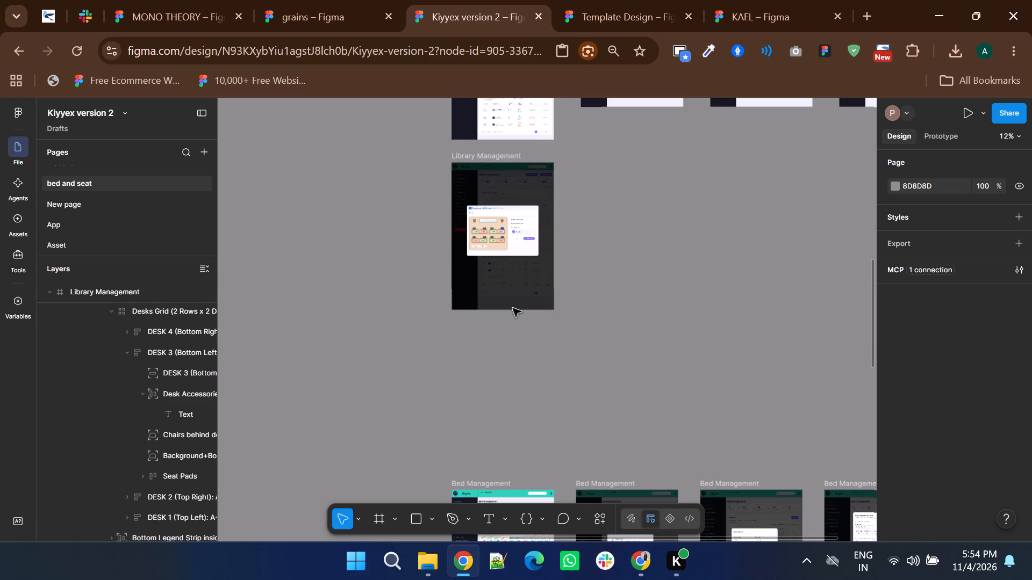
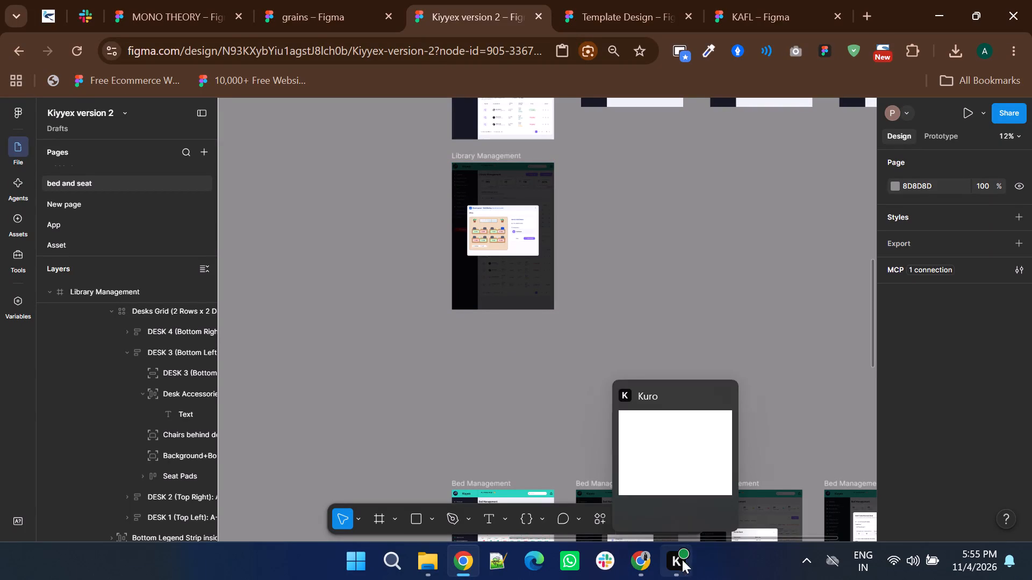
# Close the Kuro window.
pyautogui.click(721, 392)
# Examine the PG room grid with its bed icons and the Room List & Occupancy table in the first Bed Management frame.
pyautogui.scroll(2, 484, 351)
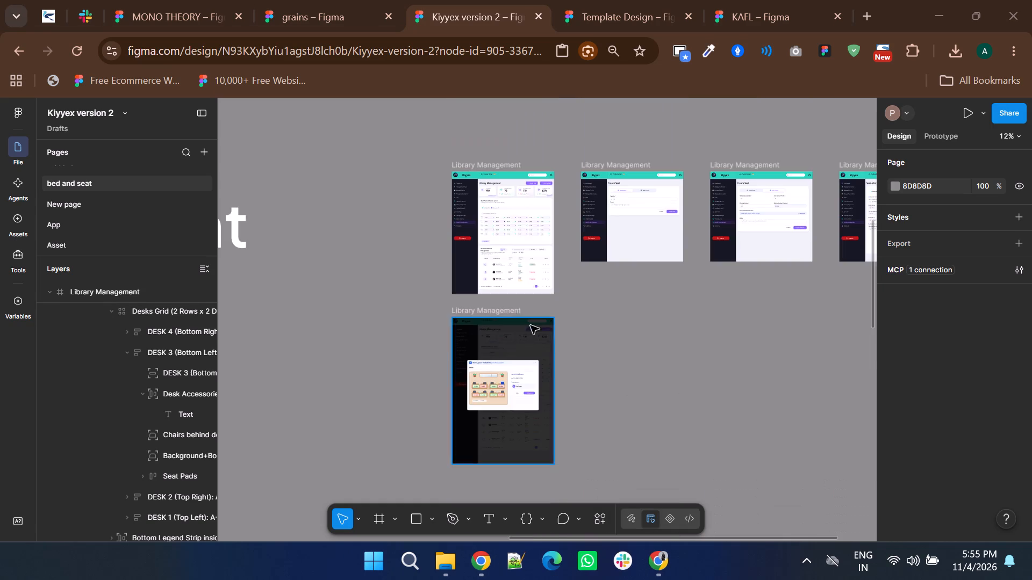
pyautogui.keyDown('ctrl'); pyautogui.scroll(-5, 578, 296); pyautogui.keyUp('ctrl')
pyautogui.keyDown('ctrl'); pyautogui.scroll(7, 568, 270); pyautogui.keyUp('ctrl')
pyautogui.scroll(2, 483, 310)
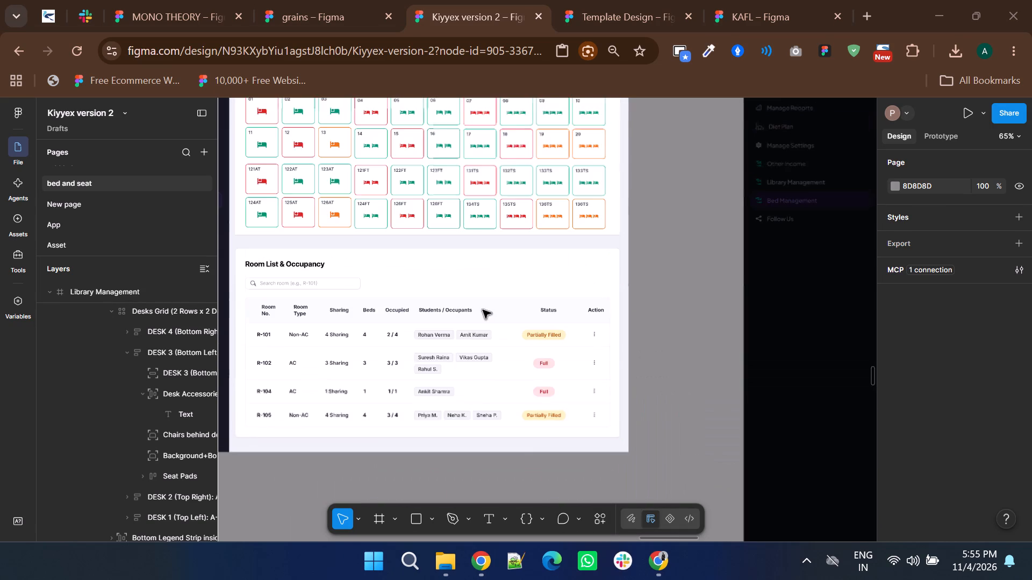
pyautogui.scroll(1, 483, 310)
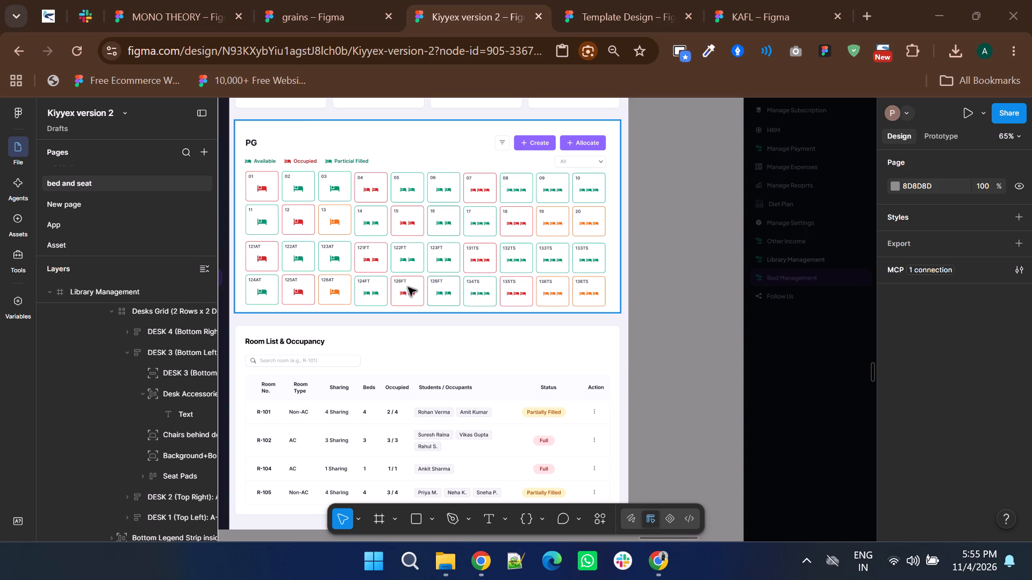
pyautogui.keyDown('shift'); pyautogui.scroll(2, 420, 276); pyautogui.keyUp('shift')
pyautogui.keyDown('ctrl'); pyautogui.scroll(3, 449, 280); pyautogui.keyUp('ctrl')
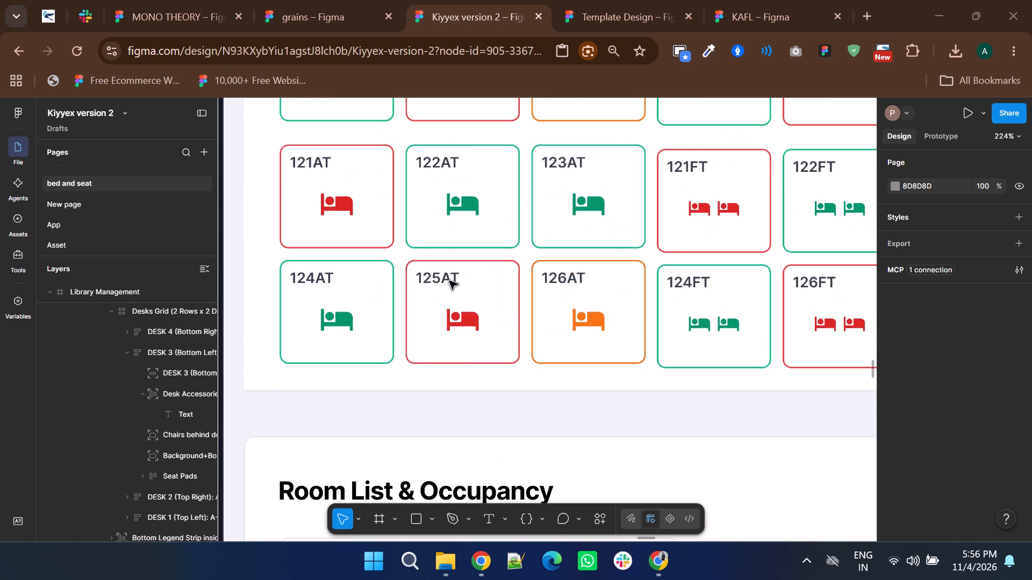
pyautogui.keyDown('ctrl'); pyautogui.scroll(-2, 449, 281); pyautogui.keyUp('ctrl')
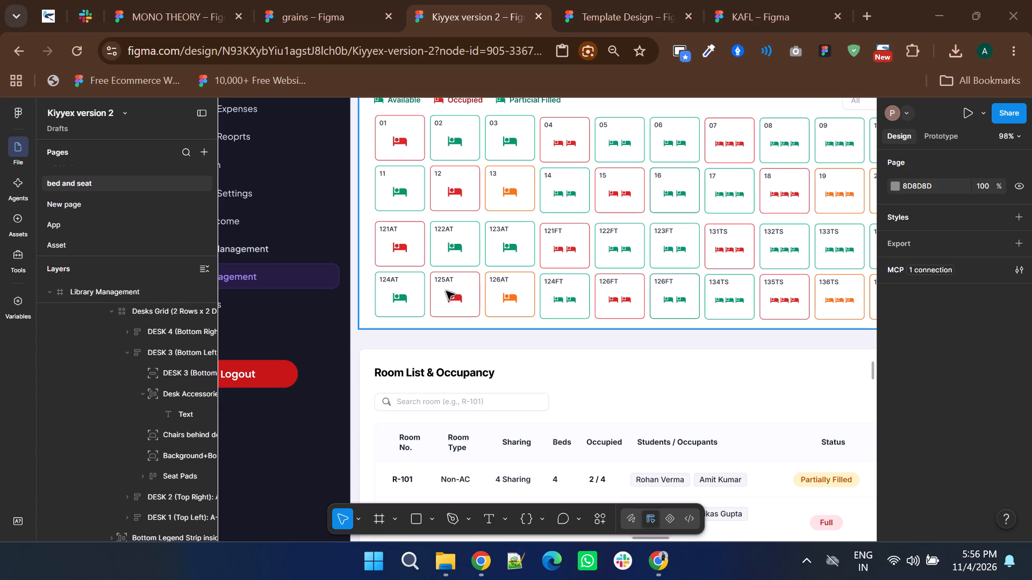
pyautogui.keyDown('ctrl'); pyautogui.scroll(-5, 446, 291); pyautogui.keyUp('ctrl')
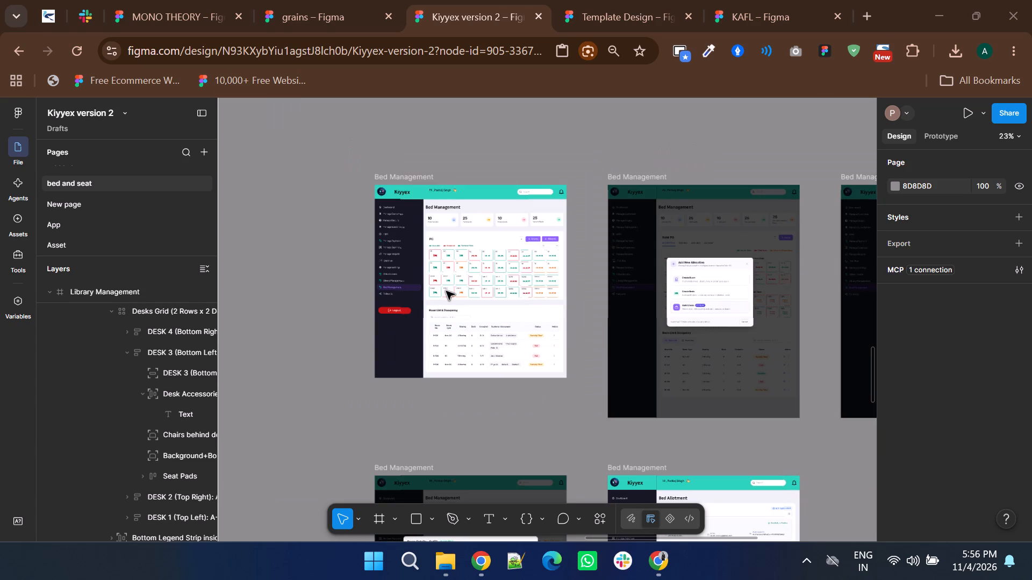
# Inspect the vector path of the house icon in the Total Rooms card of the first Bed Management frame.
pyautogui.keyDown('ctrl'); pyautogui.scroll(4, 440, 201); pyautogui.keyUp('ctrl')
pyautogui.keyDown('ctrl'); pyautogui.scroll(3, 480, 270); pyautogui.keyUp('ctrl')
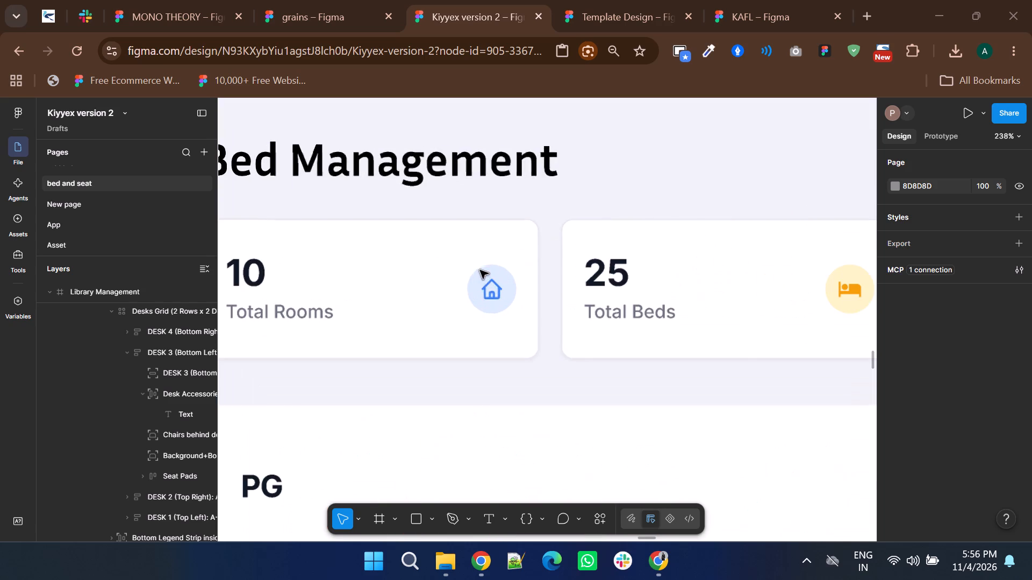
pyautogui.keyDown('ctrl'); pyautogui.scroll(4, 489, 292); pyautogui.keyUp('ctrl')
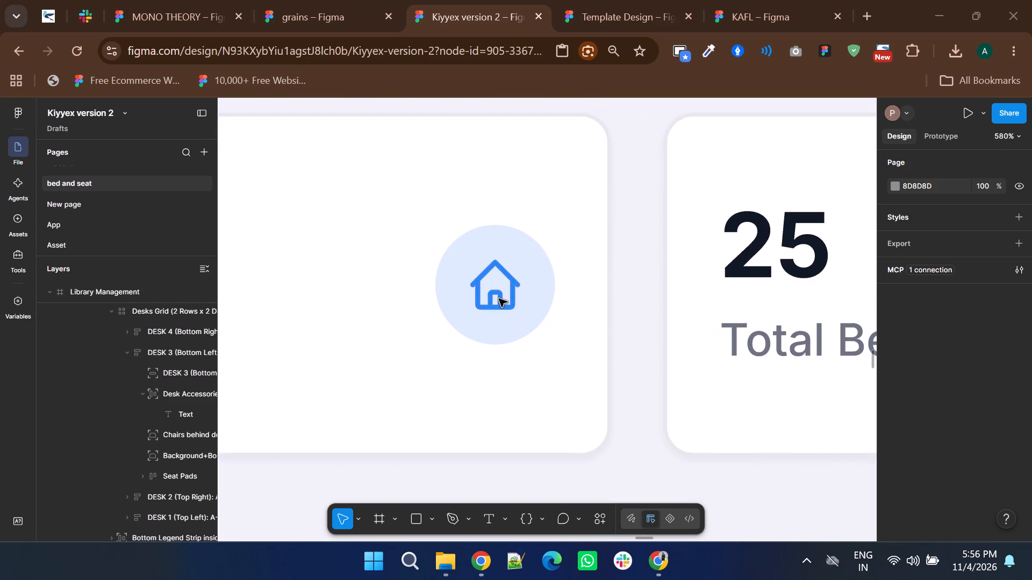
pyautogui.keyDown('ctrl'); pyautogui.tripleClick(489, 266); pyautogui.keyUp('ctrl')
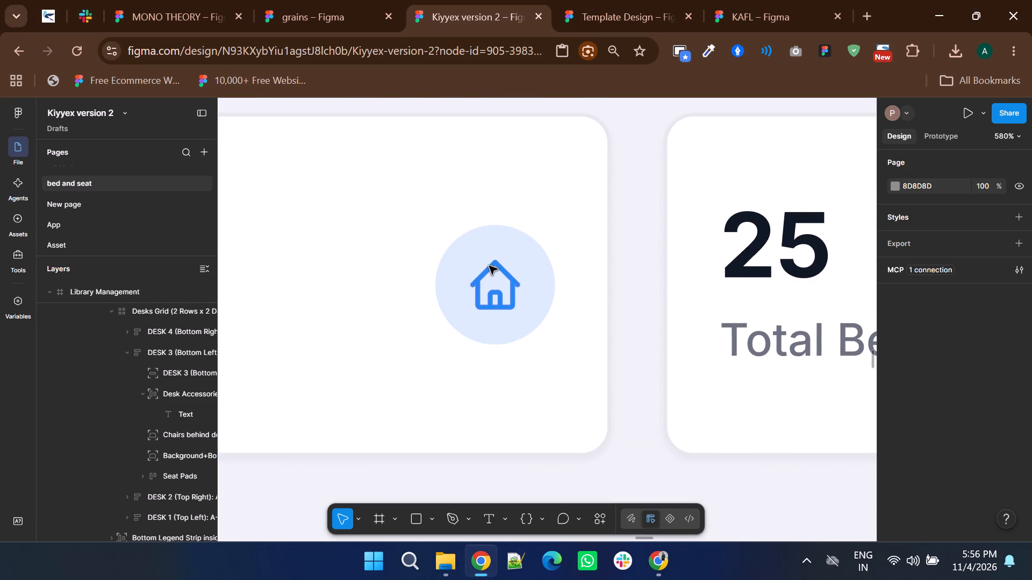
pyautogui.keyDown('ctrl'); pyautogui.click(489, 266); pyautogui.keyUp('ctrl')
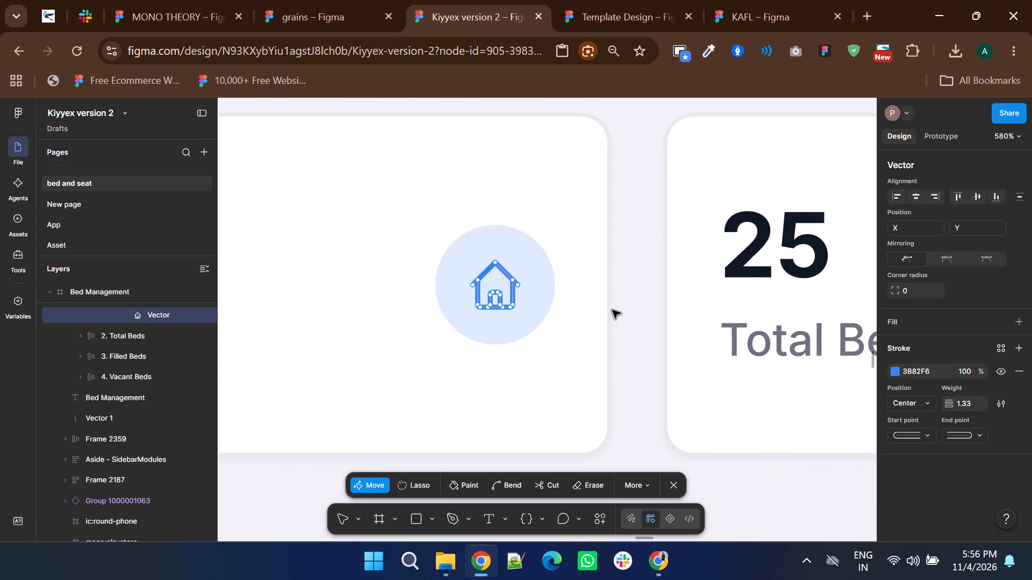
pyautogui.doubleClick(612, 310)
pyautogui.keyDown('ctrl'); pyautogui.scroll(-10, 612, 310); pyautogui.keyUp('ctrl')
pyautogui.click(475, 313)
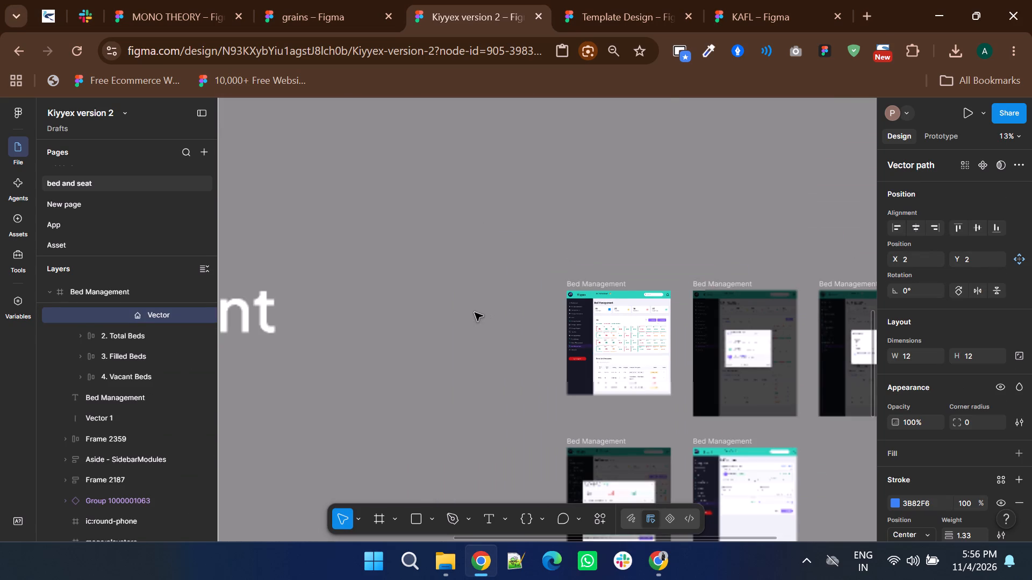
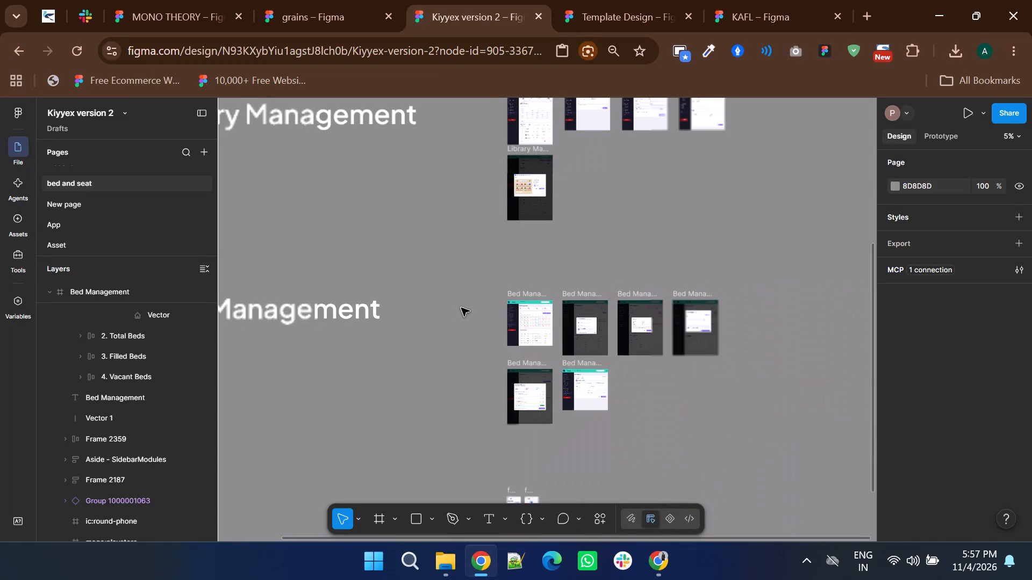
# Inspect the vector path of the orange bed icon on room card 13 in the first Bed Management frame's PG grid.
pyautogui.keyDown('ctrl'); pyautogui.scroll(3, 562, 337); pyautogui.keyUp('ctrl')
pyautogui.keyDown('ctrl'); pyautogui.scroll(4, 444, 271); pyautogui.keyUp('ctrl')
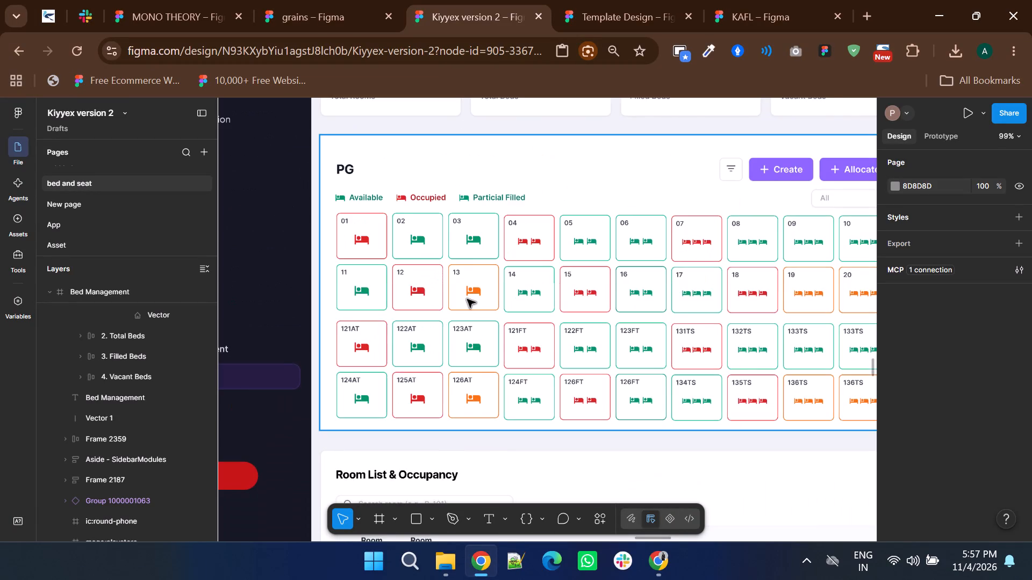
pyautogui.keyDown('ctrl'); pyautogui.scroll(5, 467, 298); pyautogui.keyUp('ctrl')
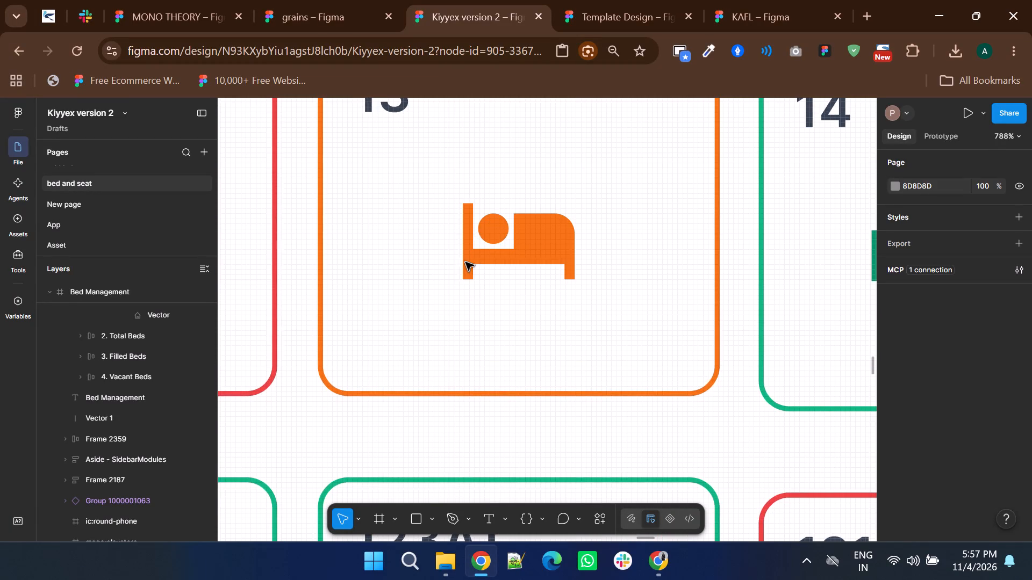
pyautogui.keyDown('ctrl'); pyautogui.scroll(-2, 552, 341); pyautogui.keyUp('ctrl')
pyautogui.scroll(2, 523, 300)
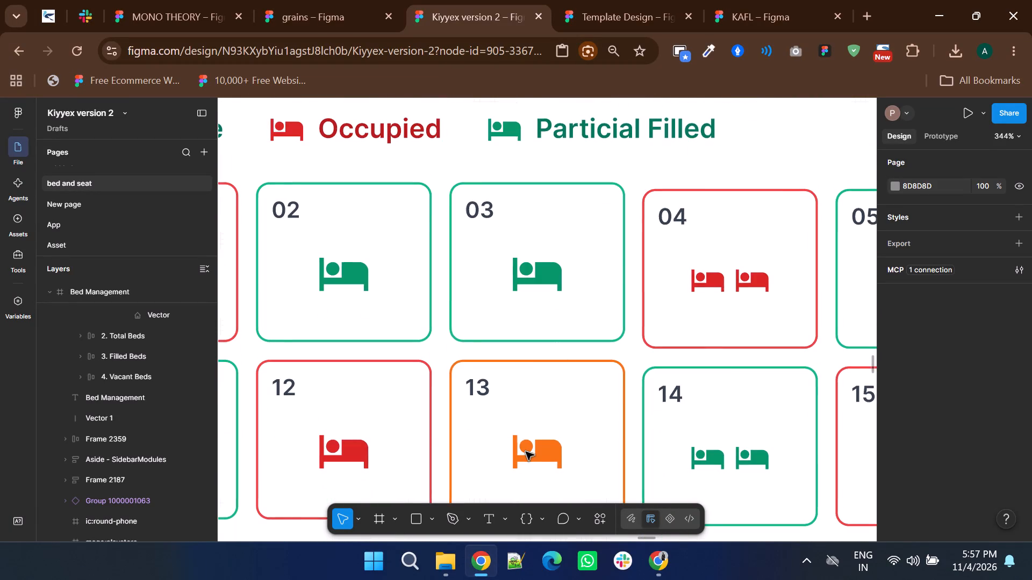
pyautogui.keyDown('ctrl'); pyautogui.scroll(4, 522, 459); pyautogui.keyUp('ctrl')
pyautogui.keyDown('ctrl'); pyautogui.click(535, 379); pyautogui.keyUp('ctrl')
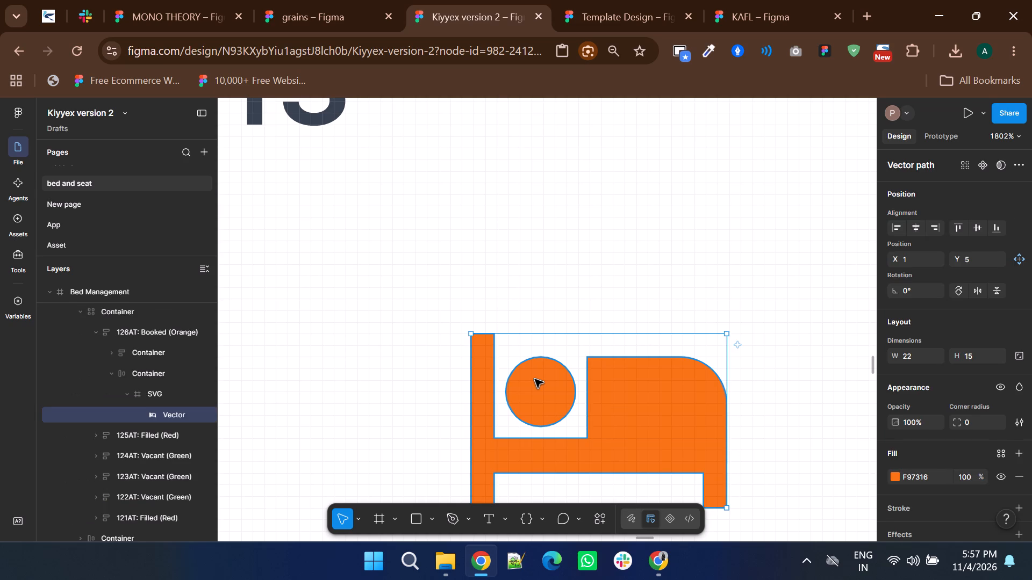
pyautogui.doubleClick(535, 379)
pyautogui.keyDown('ctrl'); pyautogui.scroll(-2, 535, 379); pyautogui.keyUp('ctrl')
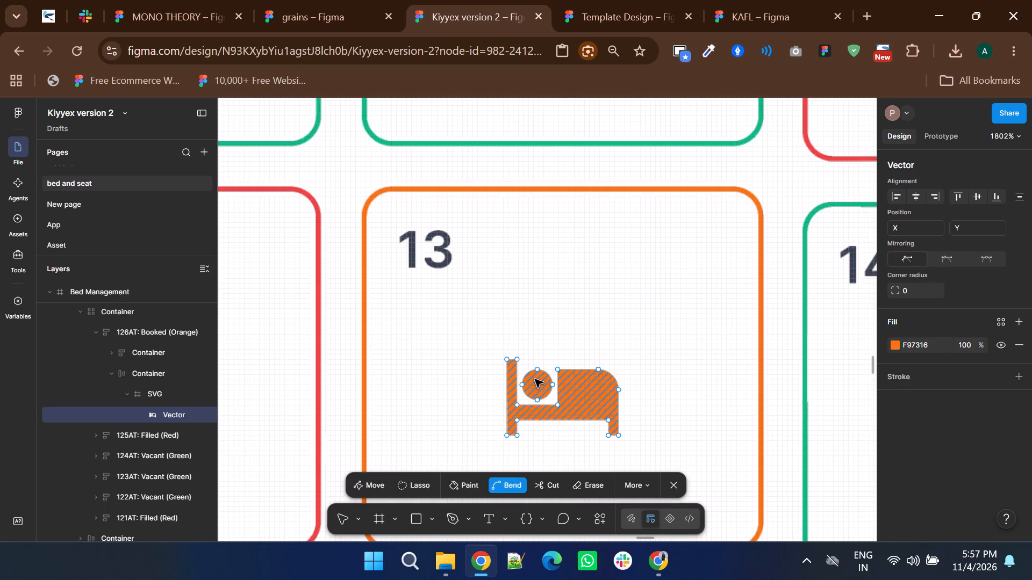
pyautogui.click(569, 328)
pyautogui.click(569, 328)
pyautogui.keyDown('ctrl'); pyautogui.scroll(-3, 569, 328); pyautogui.keyUp('ctrl')
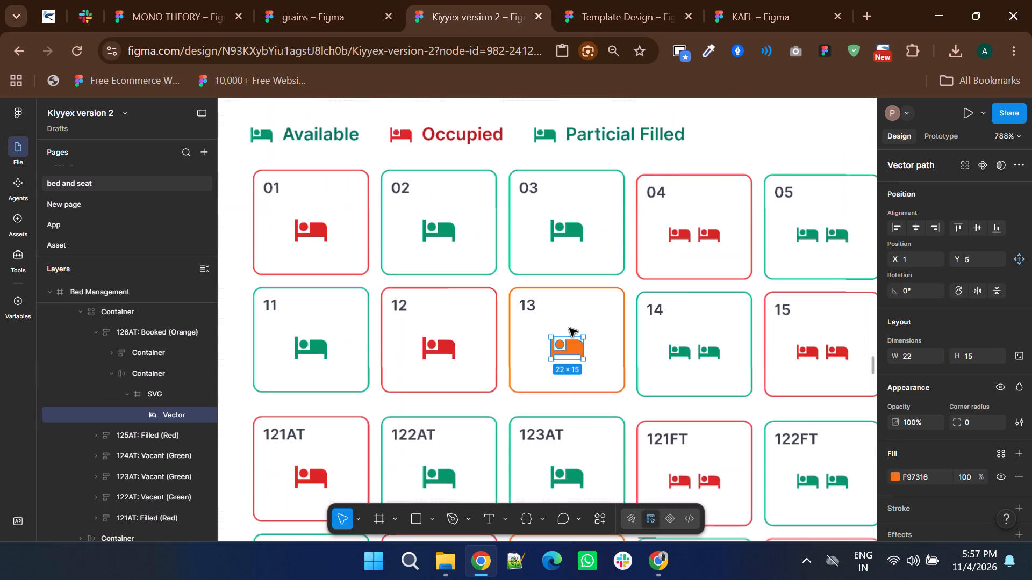
pyautogui.keyDown('ctrl'); pyautogui.scroll(-5, 569, 328); pyautogui.keyUp('ctrl')
pyautogui.click(382, 325)
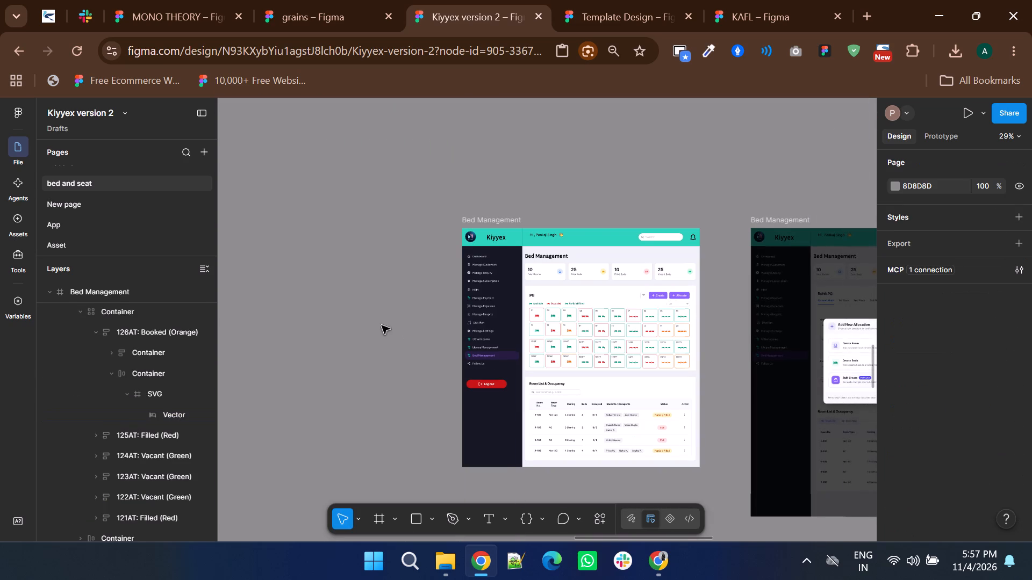
# Compare the bed icon vectors on room cards 13 and 14 and examine the room-card container layout in the PG grid.
pyautogui.keyDown('ctrl'); pyautogui.scroll(4, 577, 335); pyautogui.keyUp('ctrl')
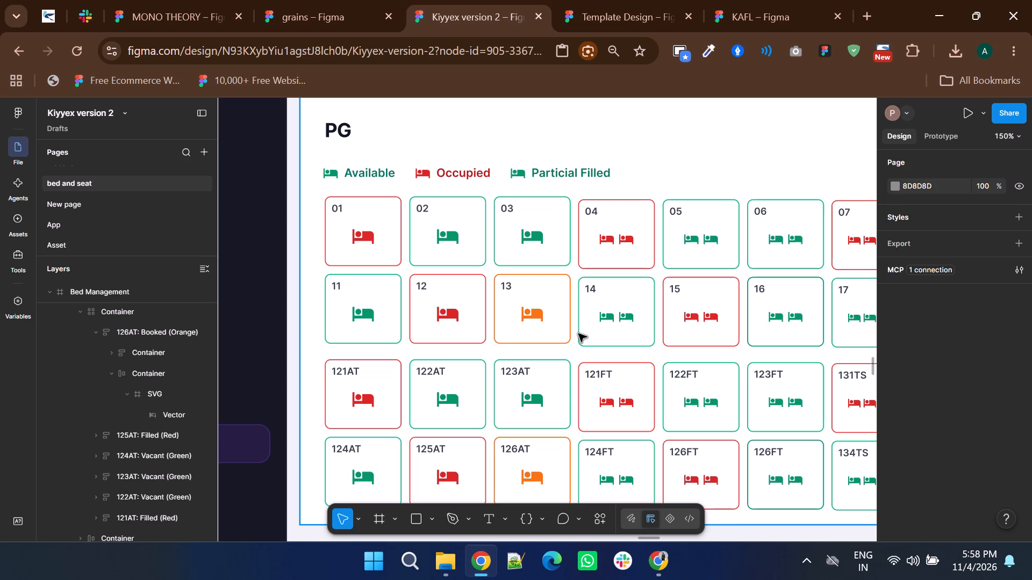
pyautogui.keyDown('ctrl'); pyautogui.scroll(-2, 512, 343); pyautogui.keyUp('ctrl')
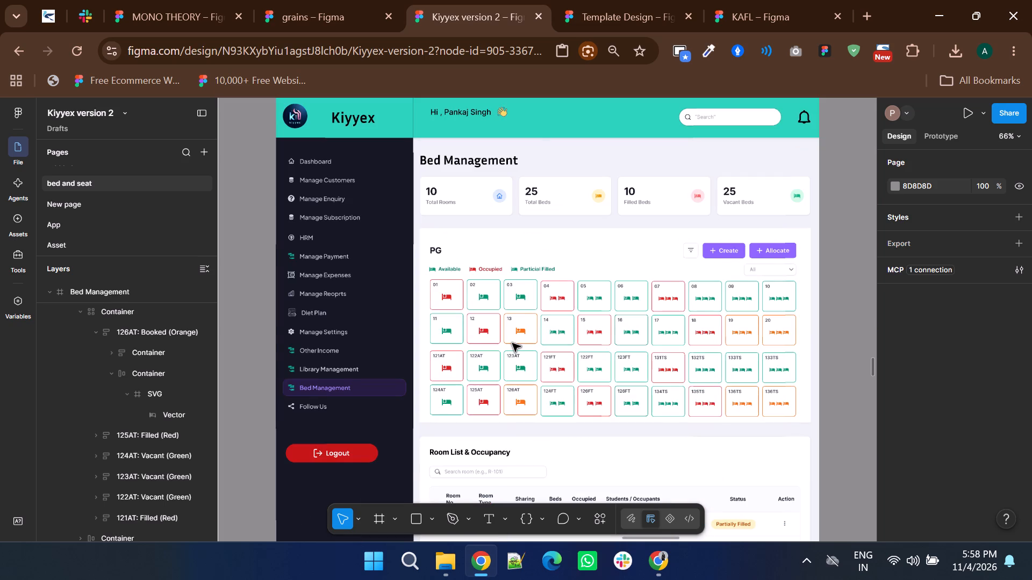
pyautogui.keyDown('ctrl'); pyautogui.scroll(4, 512, 343); pyautogui.keyUp('ctrl')
pyautogui.keyDown('ctrl'); pyautogui.scroll(-1, 512, 343); pyautogui.keyUp('ctrl')
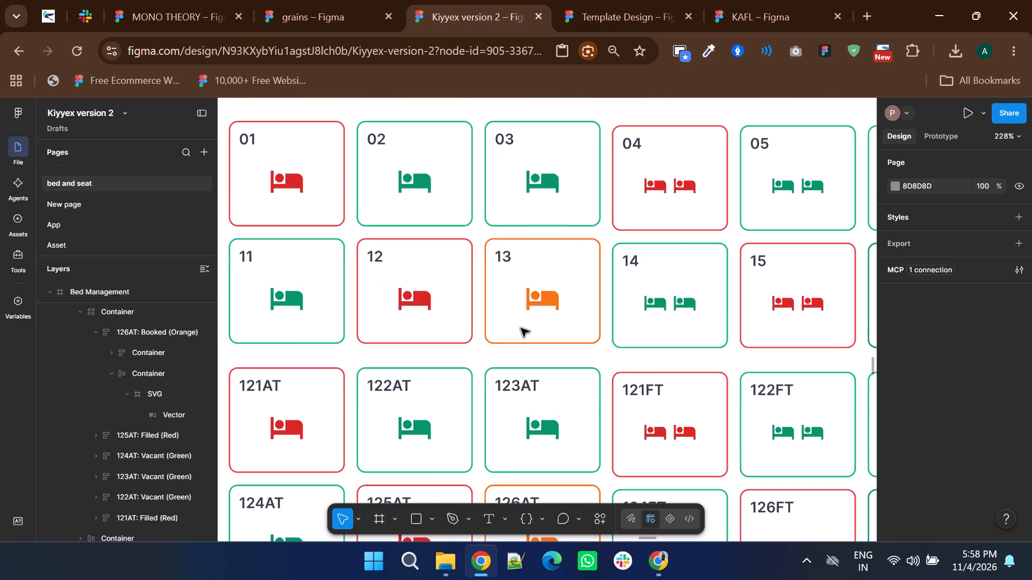
pyautogui.keyDown('ctrl'); pyautogui.click(544, 301); pyautogui.keyUp('ctrl')
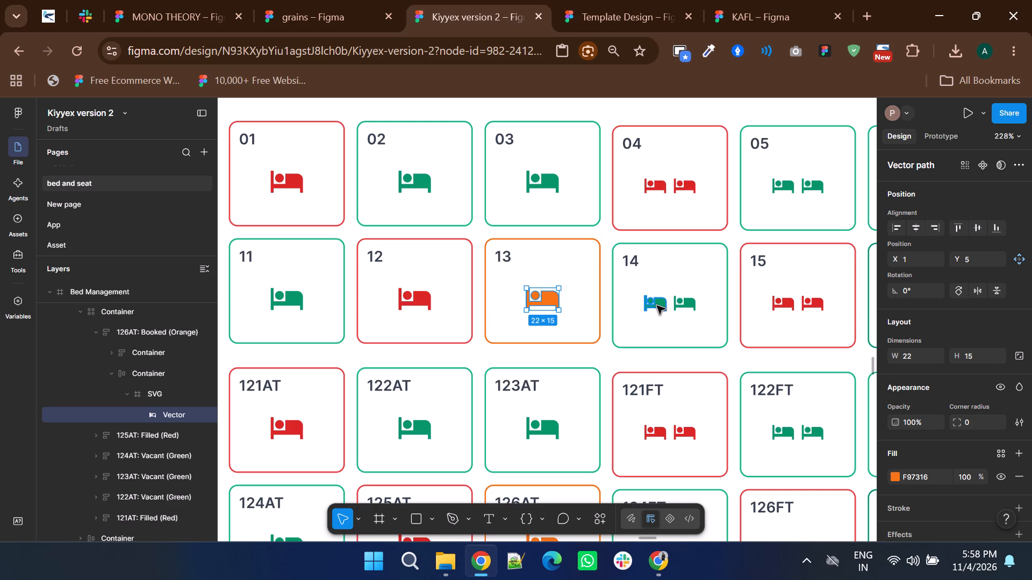
pyautogui.keyDown('ctrl'); pyautogui.click(657, 306); pyautogui.keyUp('ctrl')
pyautogui.keyDown('ctrl'); pyautogui.scroll(3, 695, 301); pyautogui.keyUp('ctrl')
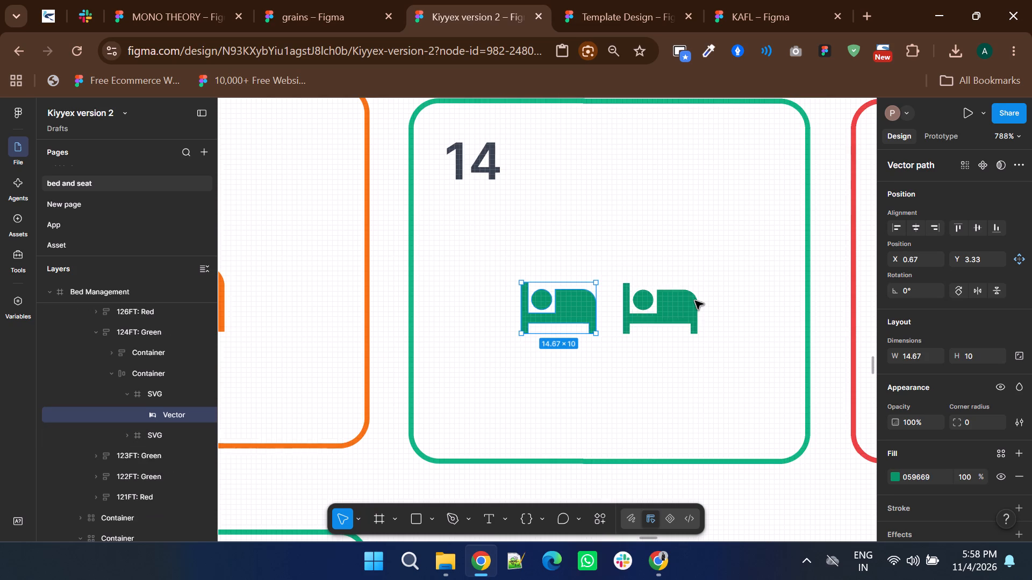
pyautogui.keyDown('ctrl'); pyautogui.click(670, 301); pyautogui.keyUp('ctrl')
pyautogui.keyDown('ctrl'); pyautogui.scroll(-4, 670, 301); pyautogui.keyUp('ctrl')
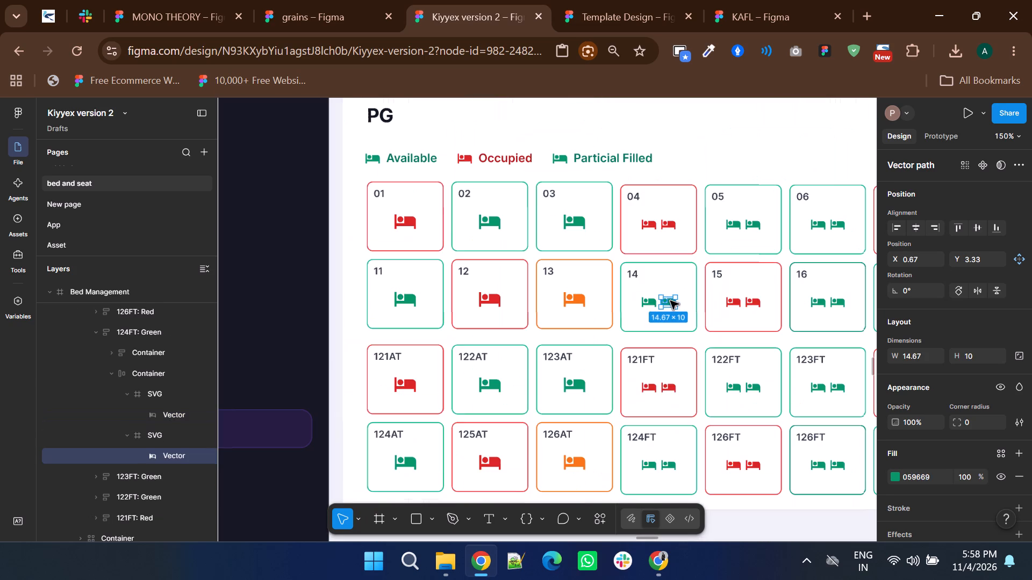
pyautogui.click(638, 314)
pyautogui.click(577, 327)
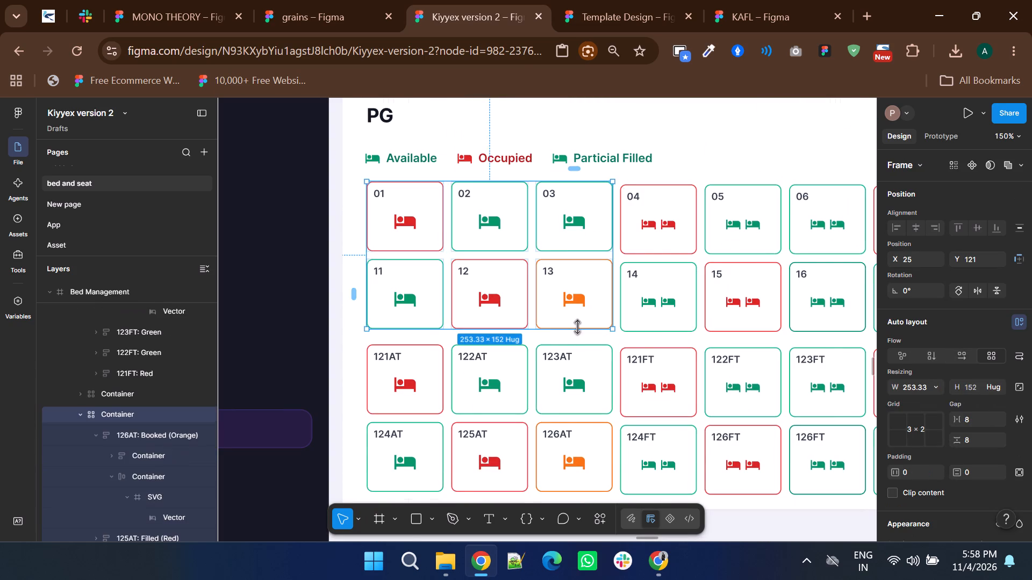
pyautogui.keyDown('ctrl'); pyautogui.scroll(-3, 577, 327); pyautogui.keyUp('ctrl')
pyautogui.click(779, 341)
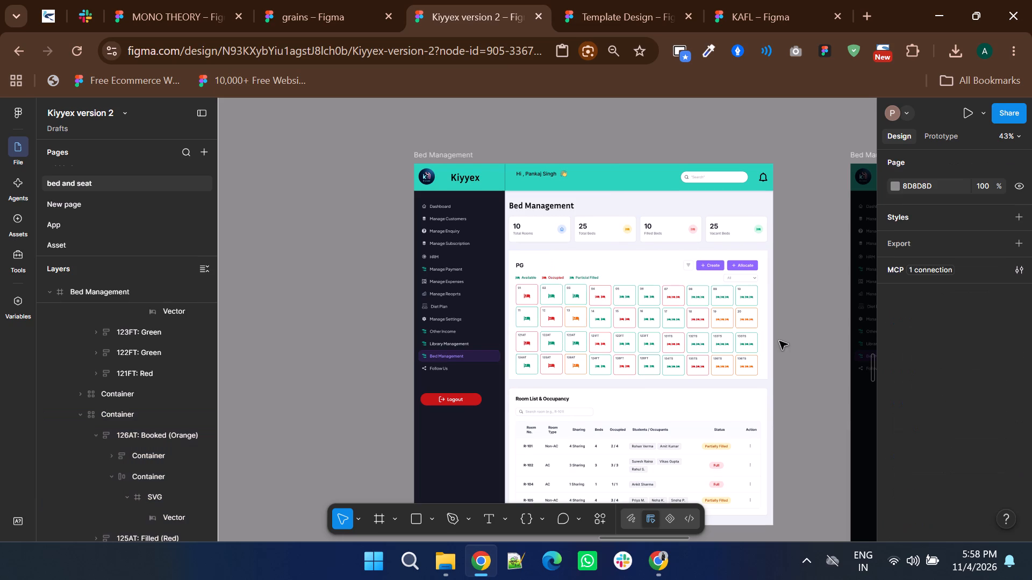
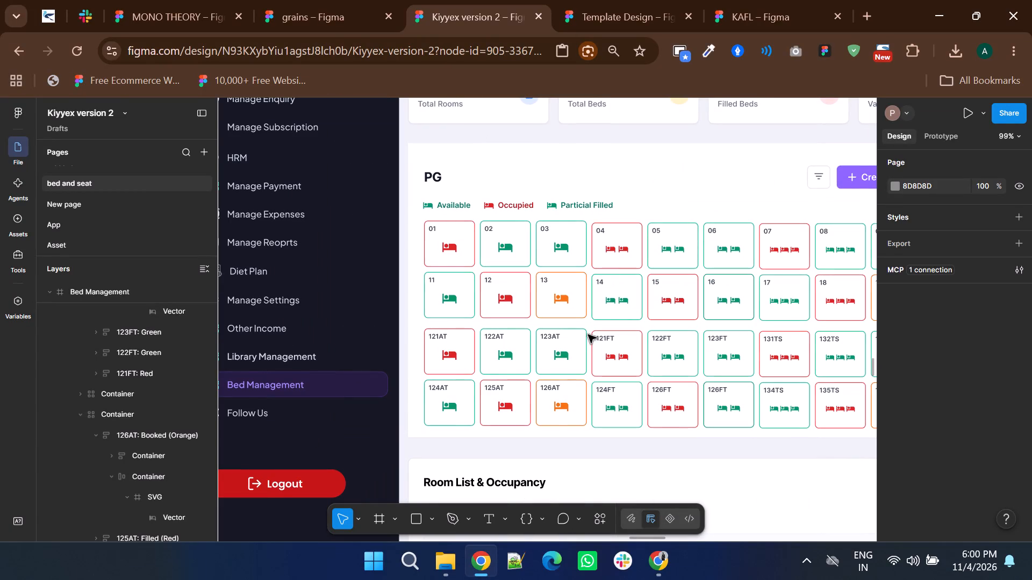
# Inspect the anchor points of the orange bed icon's vector on room card 13, including the pillow circle's top point.
pyautogui.keyDown('ctrl'); pyautogui.scroll(4, 572, 308); pyautogui.keyUp('ctrl')
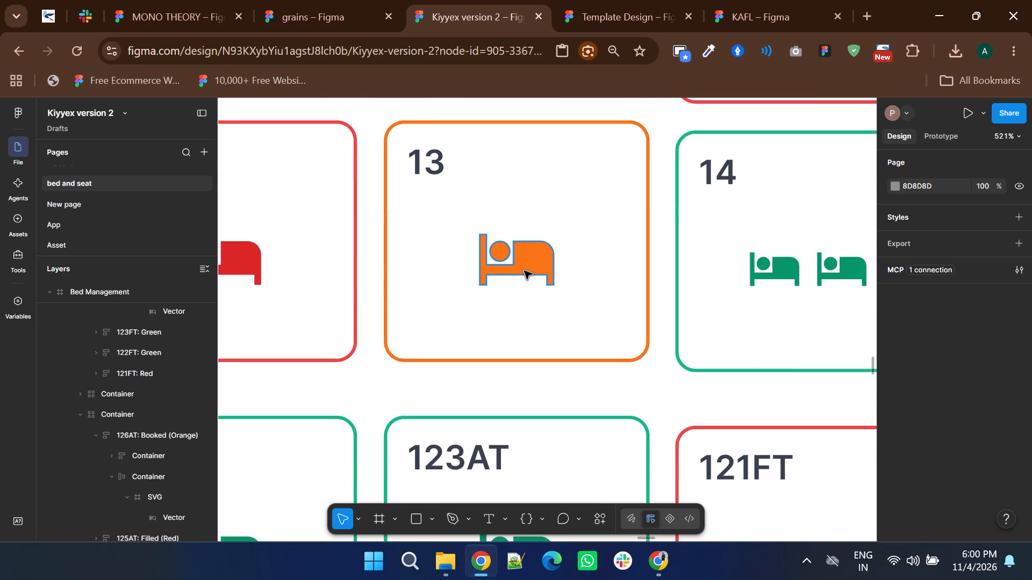
pyautogui.keyDown('ctrl'); pyautogui.scroll(-2, 542, 339); pyautogui.keyUp('ctrl')
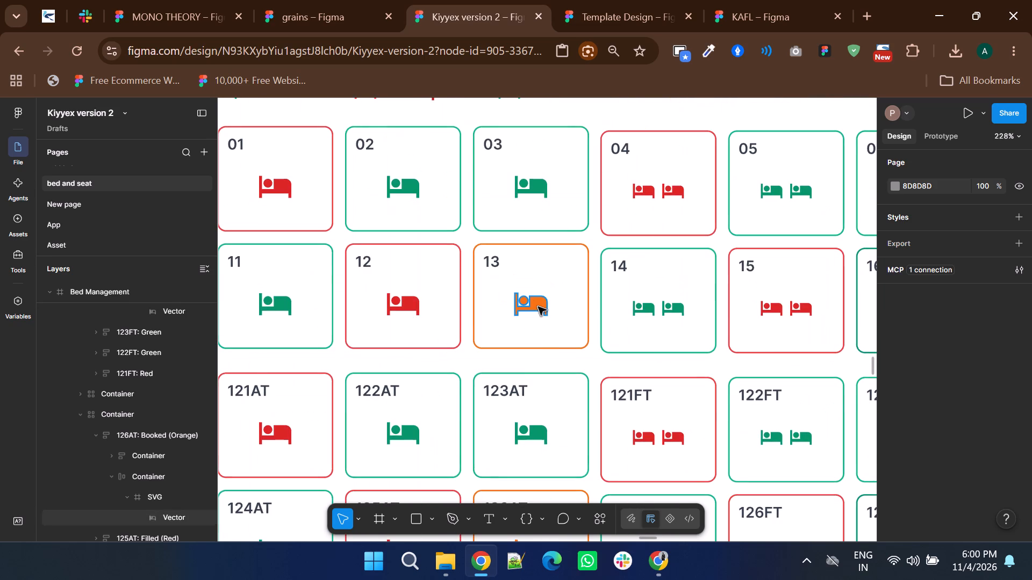
pyautogui.keyDown('ctrl'); pyautogui.scroll(5, 531, 301); pyautogui.keyUp('ctrl')
pyautogui.keyDown('ctrl'); pyautogui.click(493, 300); pyautogui.keyUp('ctrl')
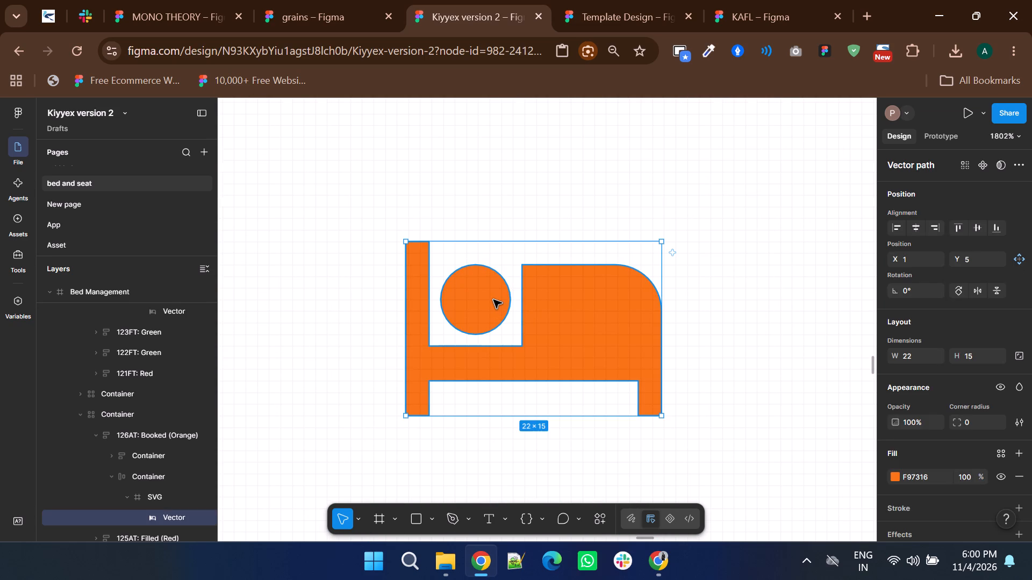
pyautogui.doubleClick(493, 300)
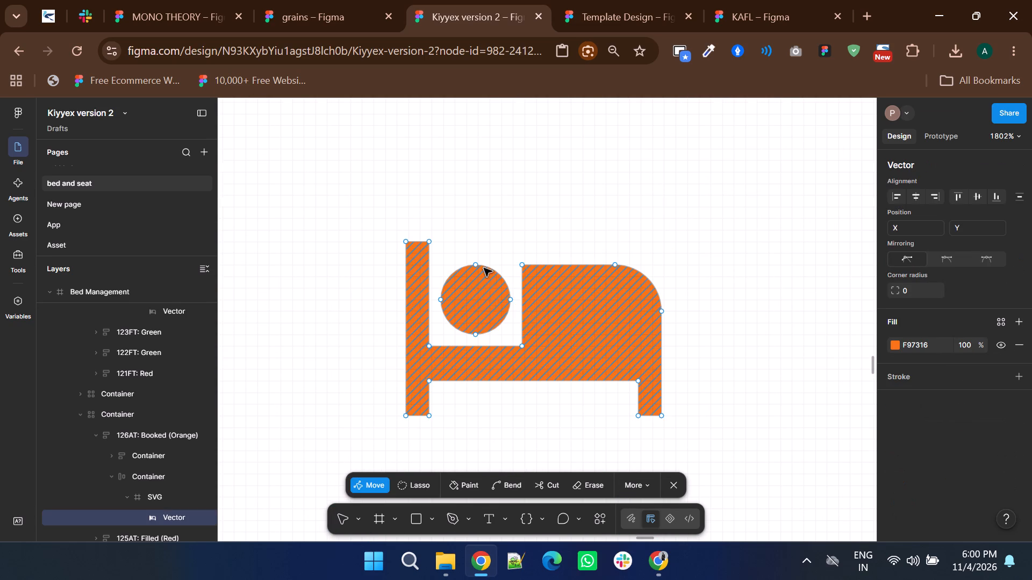
pyautogui.click(476, 265)
pyautogui.keyDown('ctrl'); pyautogui.scroll(-1, 509, 326); pyautogui.keyUp('ctrl')
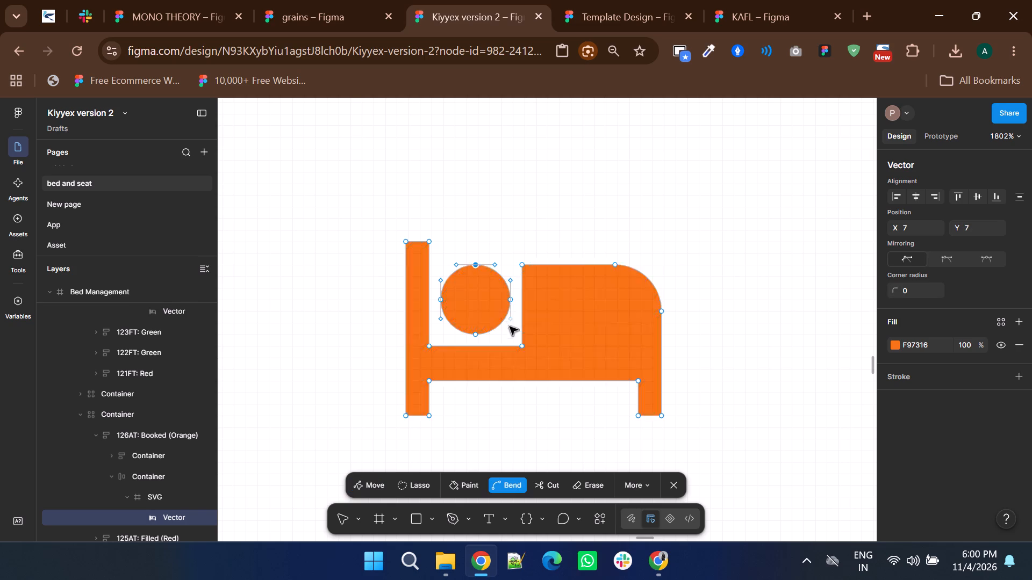
pyautogui.keyDown('ctrl'); pyautogui.scroll(-10, 510, 327); pyautogui.keyUp('ctrl')
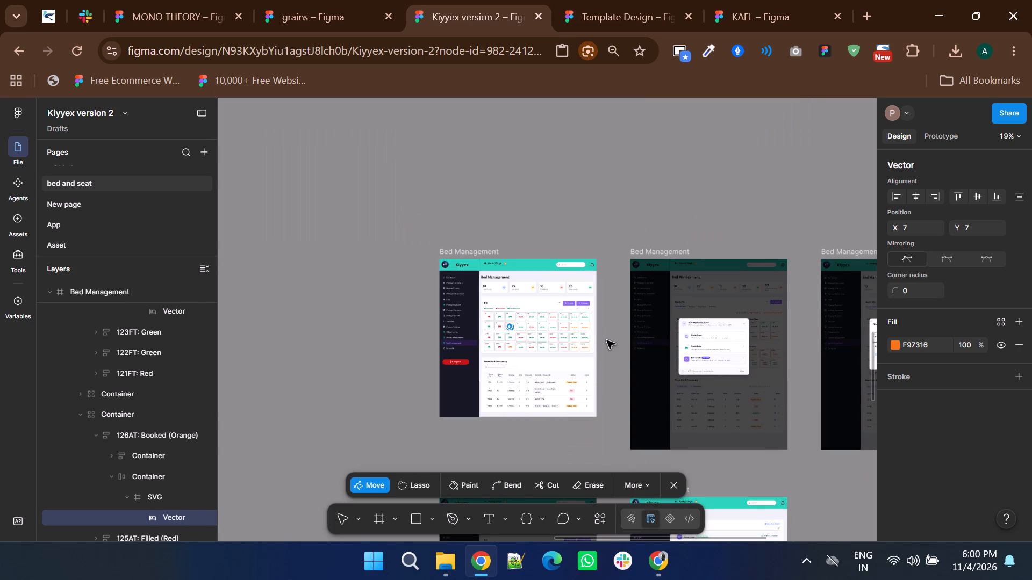
pyautogui.doubleClick(607, 340)
pyautogui.click(607, 340)
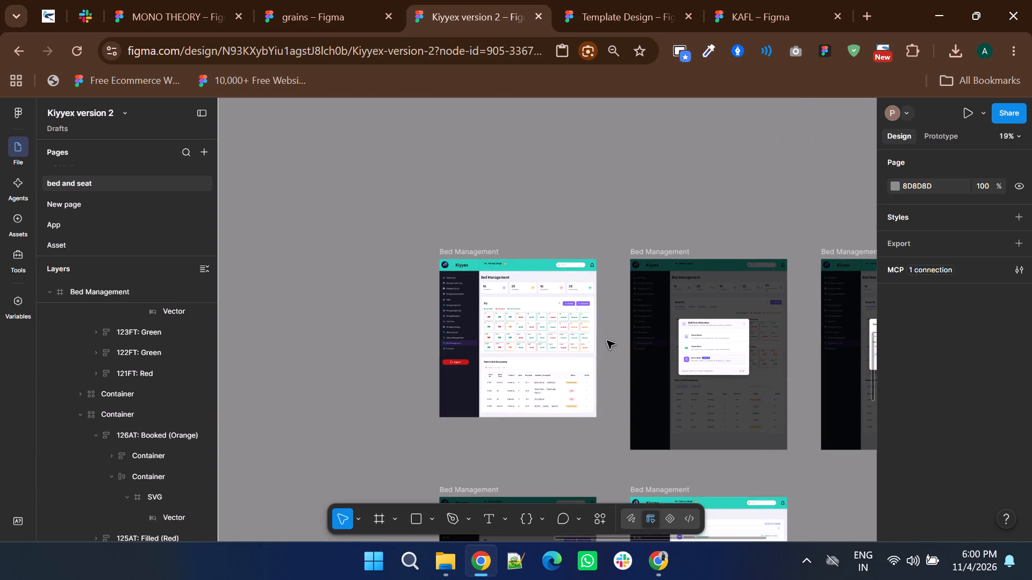
# Examine the Room Details – R-101 popup in the Bed Management frames, including its current occupants and allocation details.
pyautogui.keyDown('shift'); pyautogui.scroll(-4, 561, 346); pyautogui.keyUp('shift')
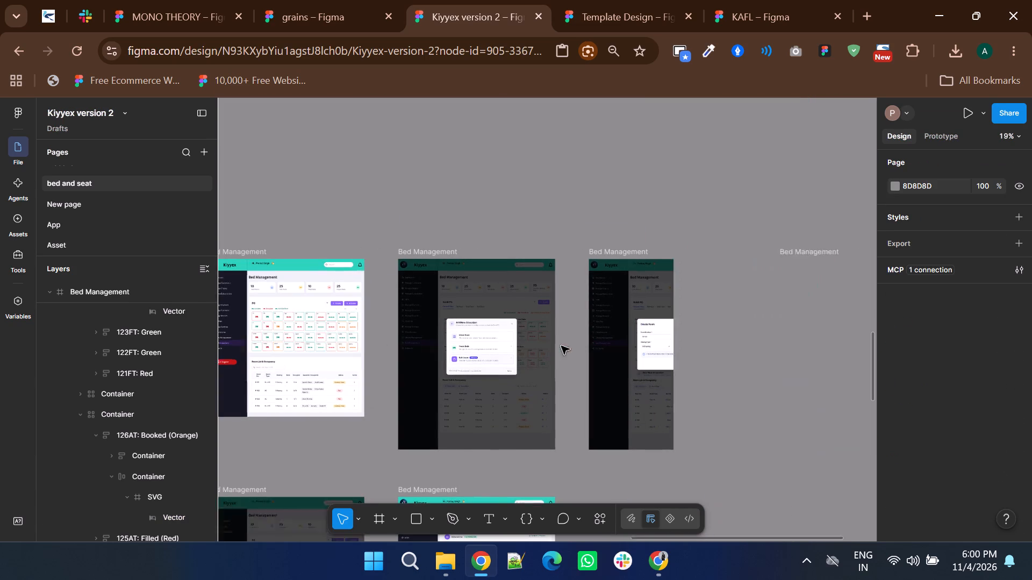
pyautogui.keyDown('ctrl'); pyautogui.scroll(-4, 603, 349); pyautogui.keyUp('ctrl')
pyautogui.scroll(-2, 603, 349)
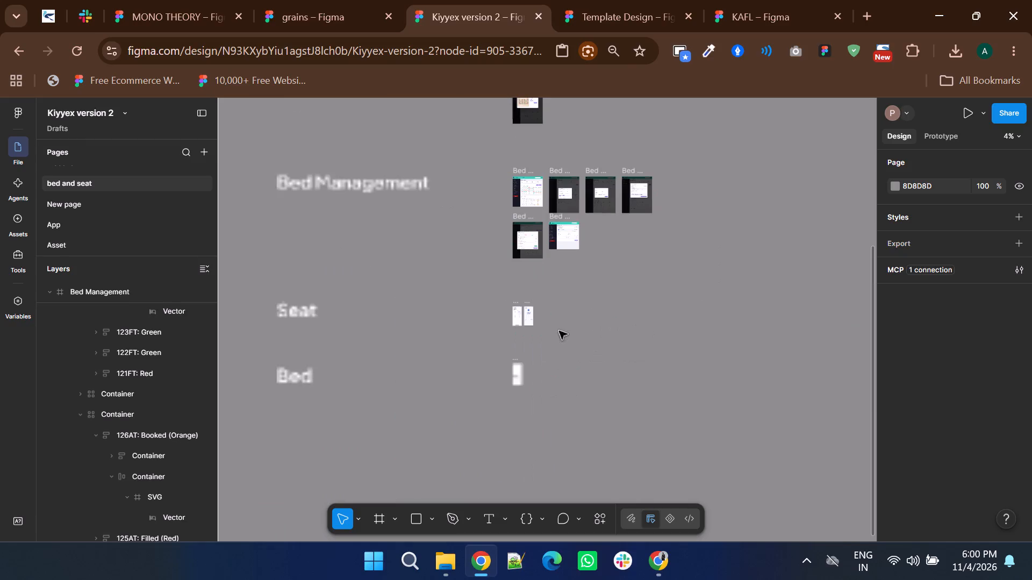
pyautogui.keyDown('ctrl'); pyautogui.scroll(6, 522, 244); pyautogui.keyUp('ctrl')
pyautogui.scroll(2, 508, 327)
pyautogui.keyDown('ctrl'); pyautogui.scroll(7, 508, 327); pyautogui.keyUp('ctrl')
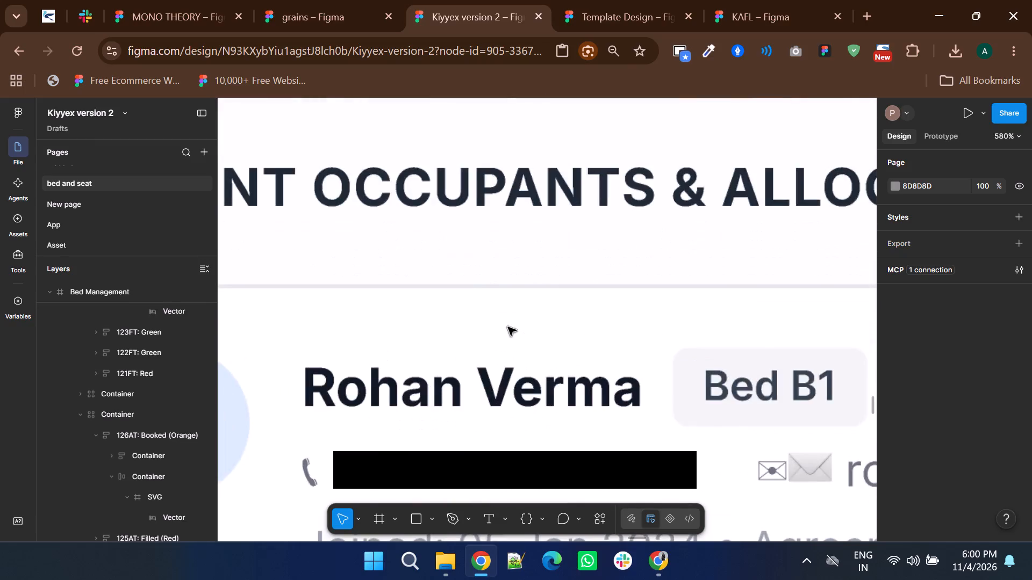
pyautogui.keyDown('shift'); pyautogui.scroll(2, 508, 327); pyautogui.keyUp('shift')
pyautogui.scroll(1, 535, 346)
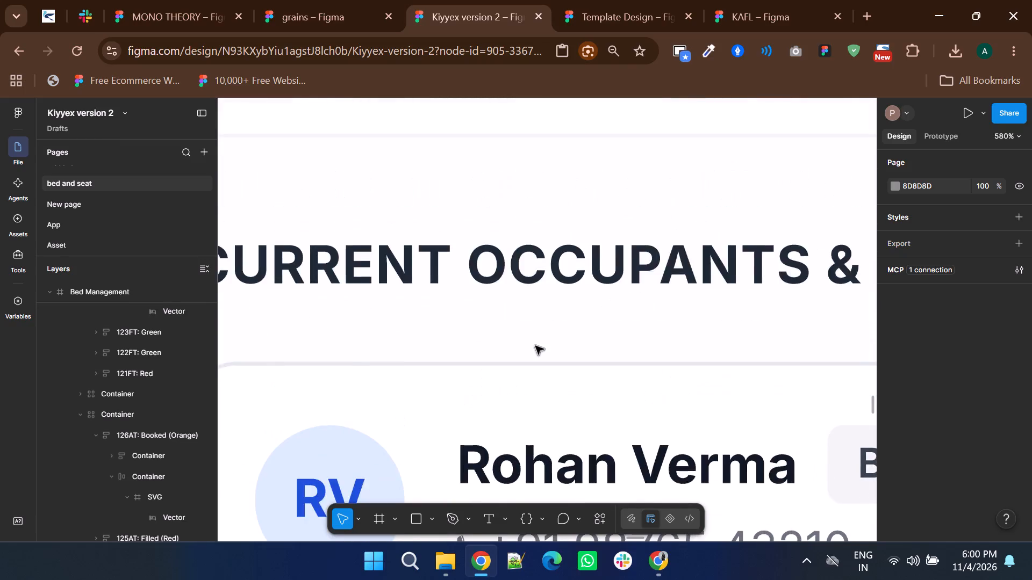
pyautogui.keyDown('shift'); pyautogui.scroll(1, 535, 346); pyautogui.keyUp('shift')
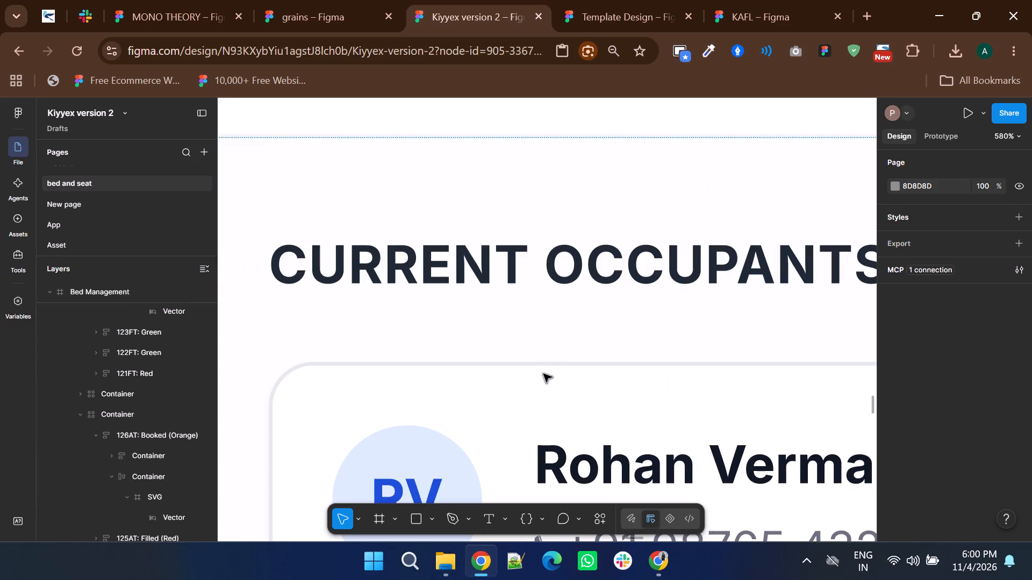
pyautogui.scroll(-3, 543, 374)
pyautogui.keyDown('ctrl'); pyautogui.scroll(-5, 543, 374); pyautogui.keyUp('ctrl')
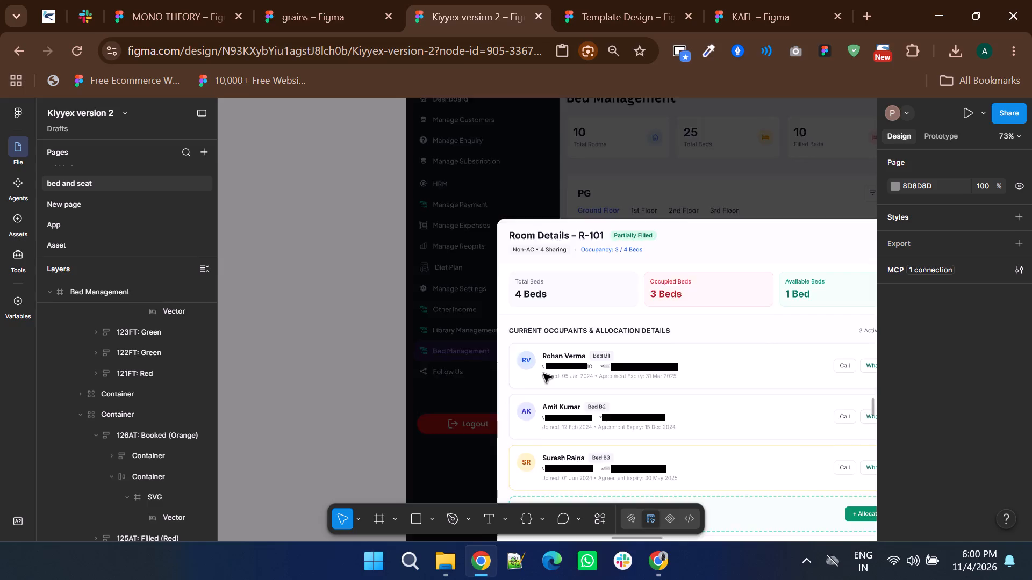
pyautogui.keyDown('ctrl'); pyautogui.scroll(-2, 543, 374); pyautogui.keyUp('ctrl')
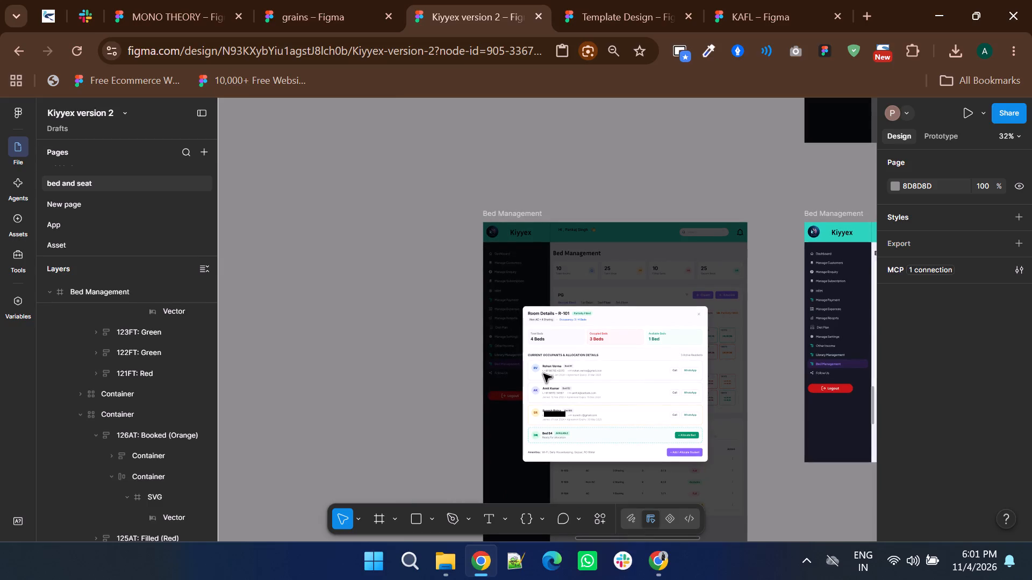
pyautogui.keyDown('ctrl'); pyautogui.scroll(-2, 543, 374); pyautogui.keyUp('ctrl')
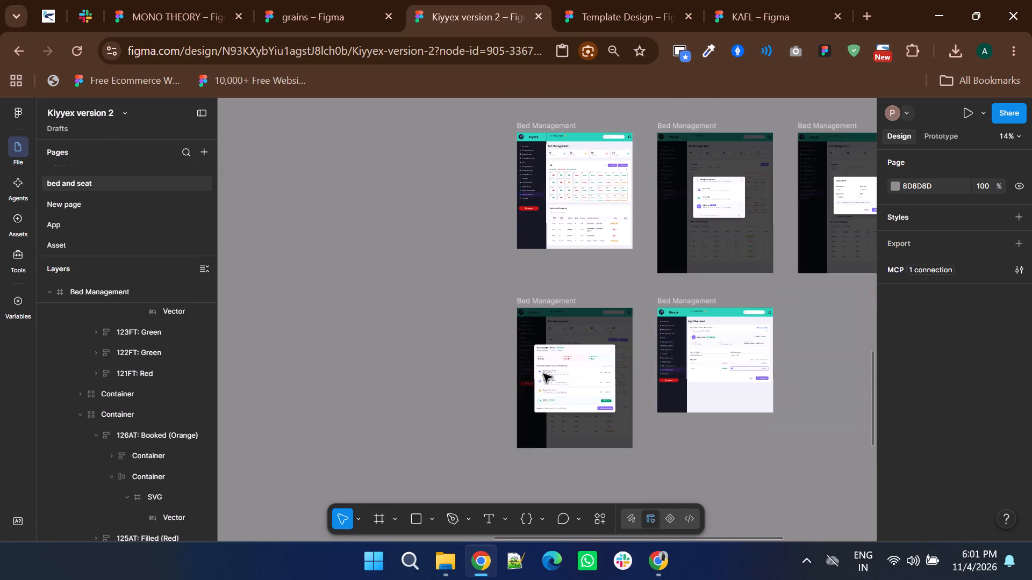
pyautogui.keyDown('ctrl'); pyautogui.scroll(-2, 543, 374); pyautogui.keyUp('ctrl')
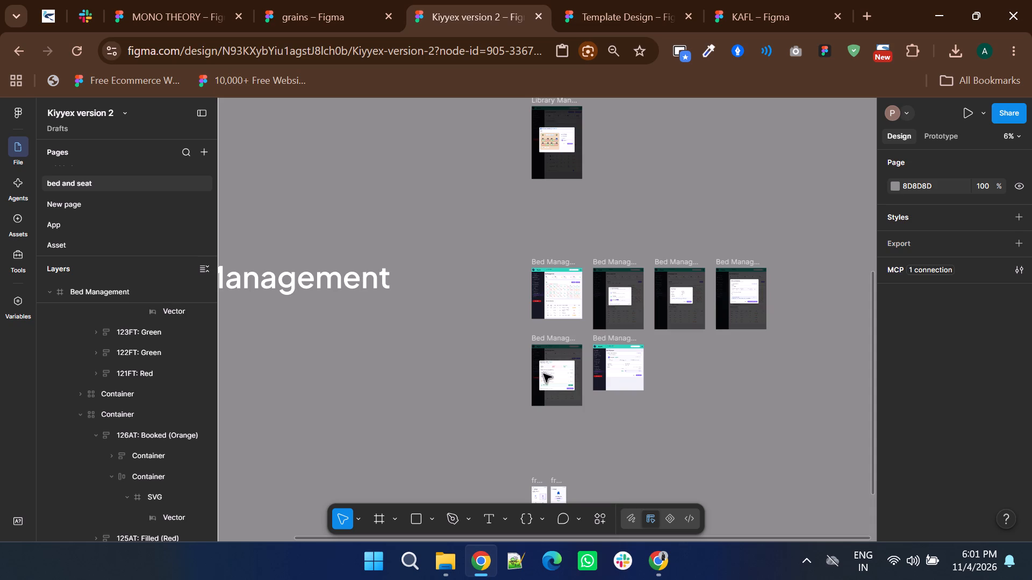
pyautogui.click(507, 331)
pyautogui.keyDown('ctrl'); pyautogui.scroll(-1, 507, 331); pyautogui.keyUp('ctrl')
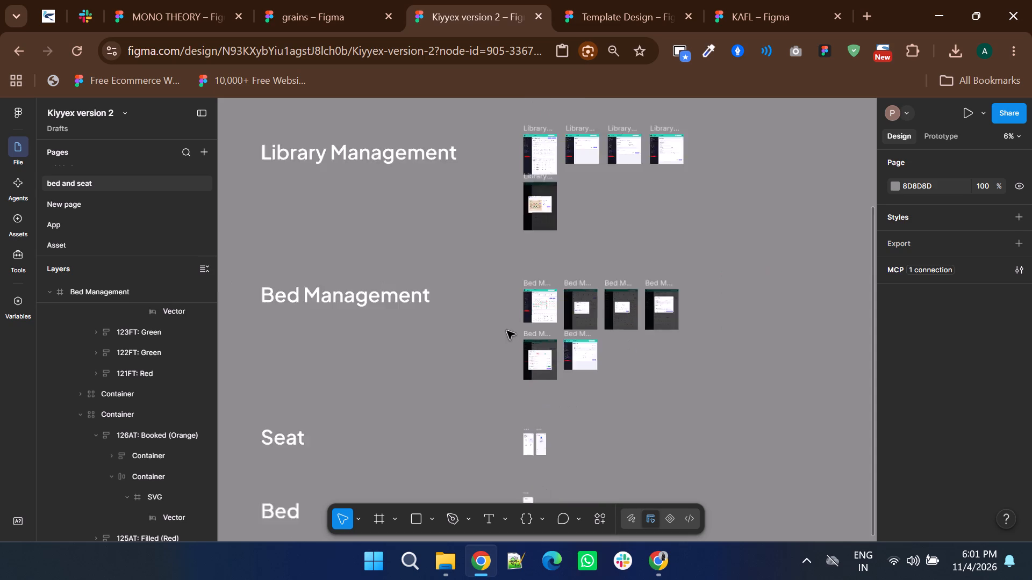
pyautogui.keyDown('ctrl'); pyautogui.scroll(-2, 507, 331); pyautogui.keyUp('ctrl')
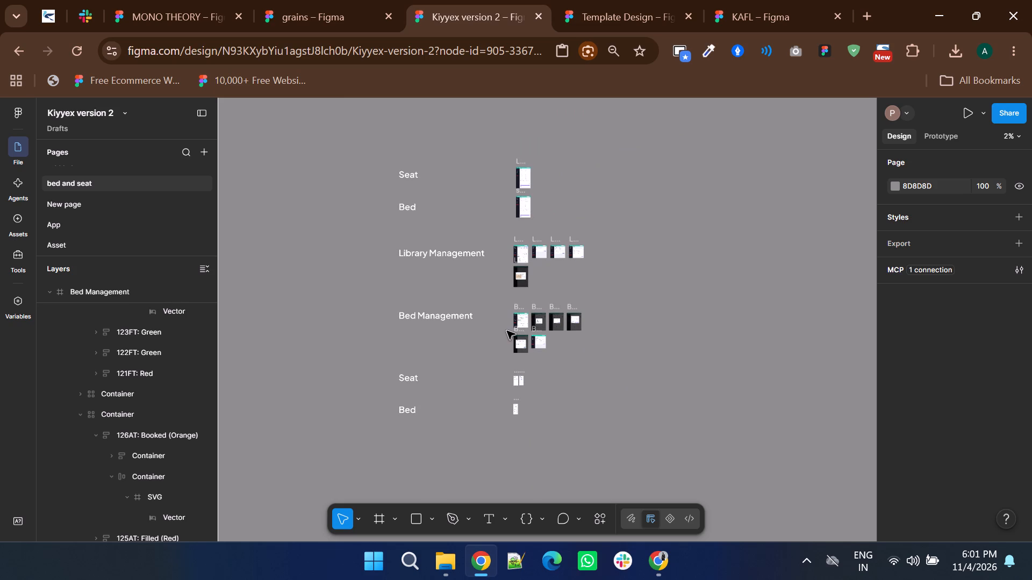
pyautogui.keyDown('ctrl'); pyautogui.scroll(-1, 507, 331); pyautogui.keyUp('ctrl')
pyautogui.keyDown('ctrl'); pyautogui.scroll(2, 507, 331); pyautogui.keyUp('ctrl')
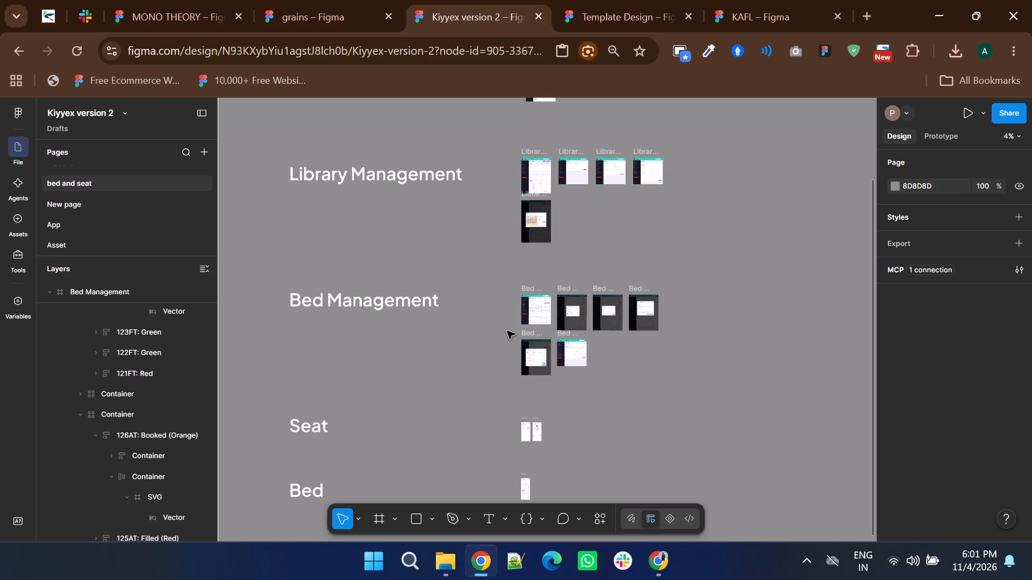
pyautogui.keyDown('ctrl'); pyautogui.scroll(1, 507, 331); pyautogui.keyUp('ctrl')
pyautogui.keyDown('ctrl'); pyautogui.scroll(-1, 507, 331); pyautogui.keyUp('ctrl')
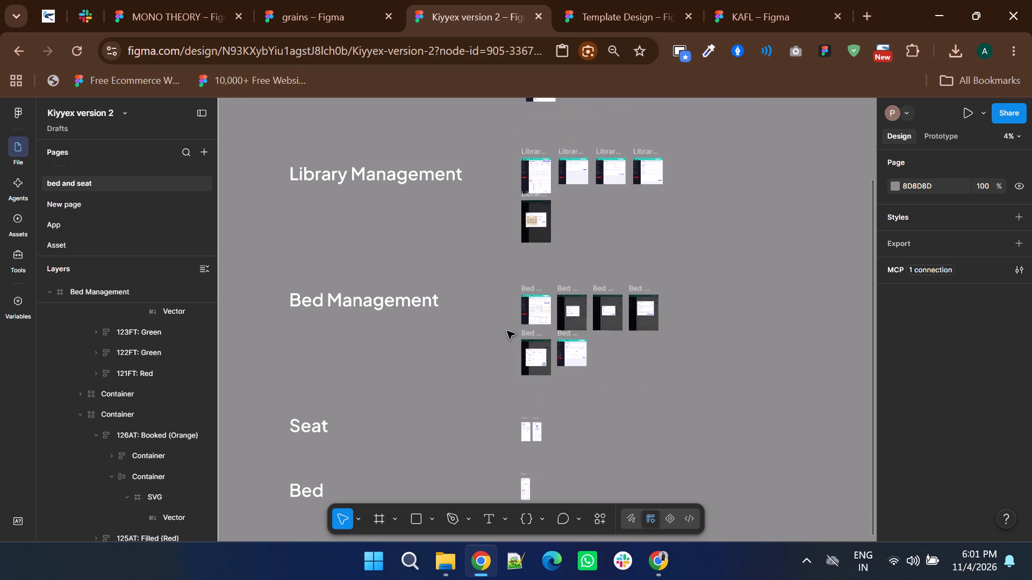
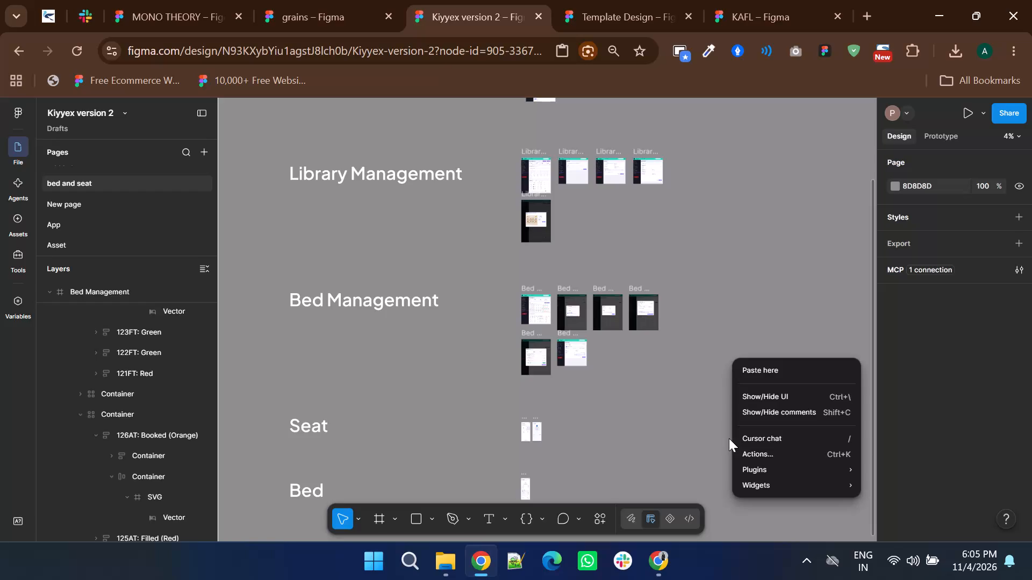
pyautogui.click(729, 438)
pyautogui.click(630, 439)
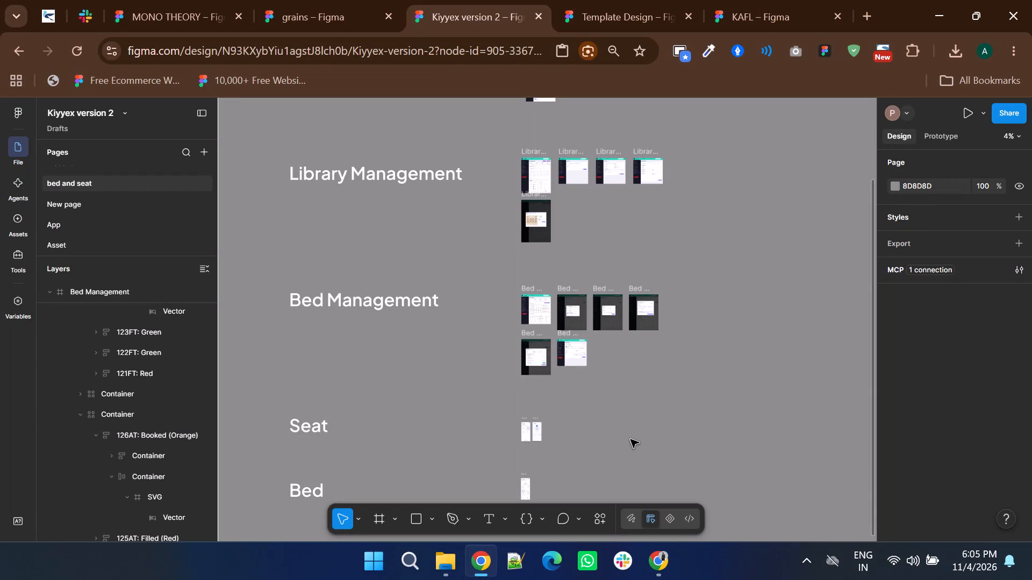
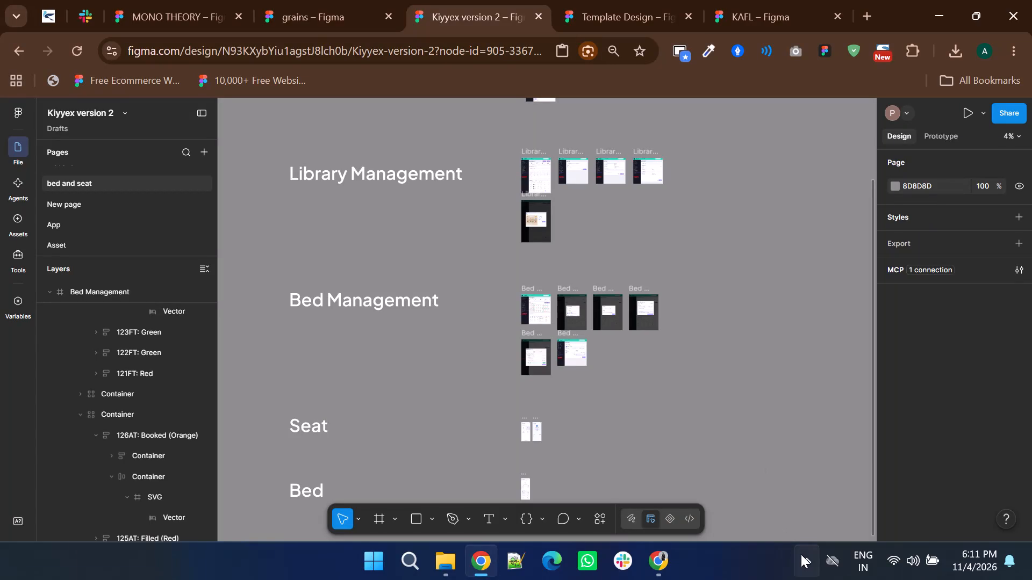
# Show the hidden background app icons in the Windows system tray.
pyautogui.click(801, 554)
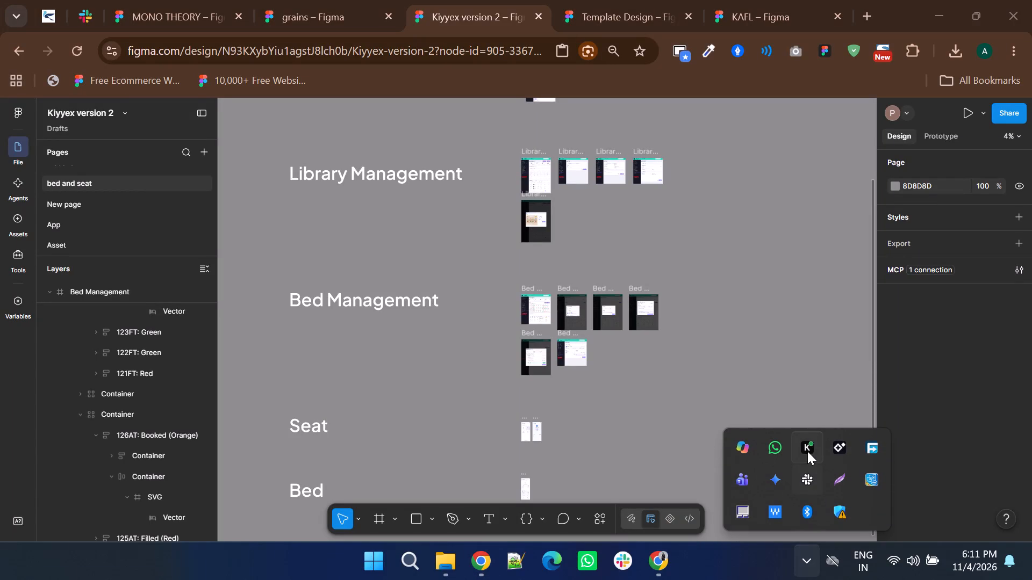